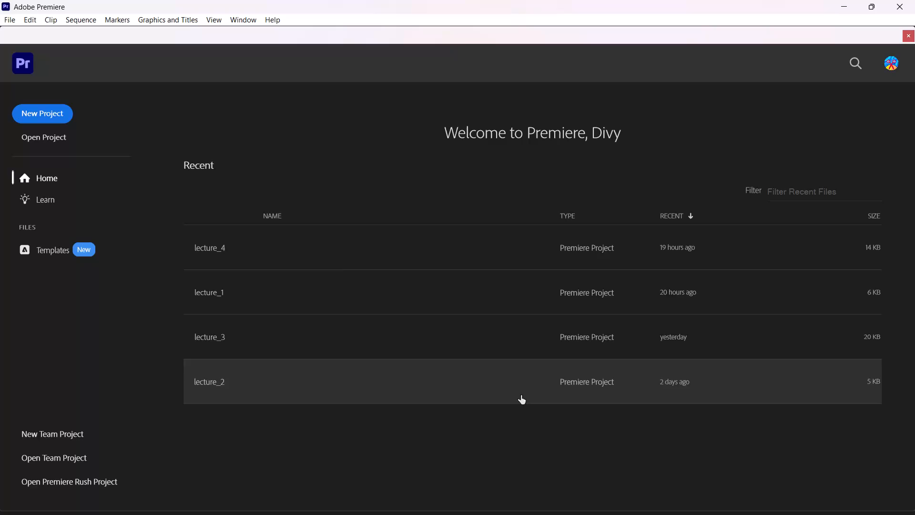
Open the recent project lecture_4.
left_click(340, 250)
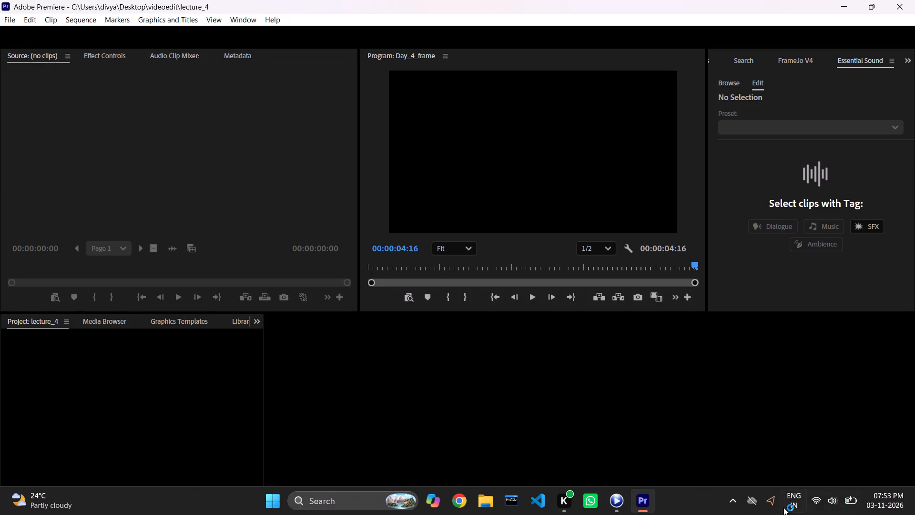
Toggle Bluetooth in the system quick settings and return to the project.
left_click(820, 500)
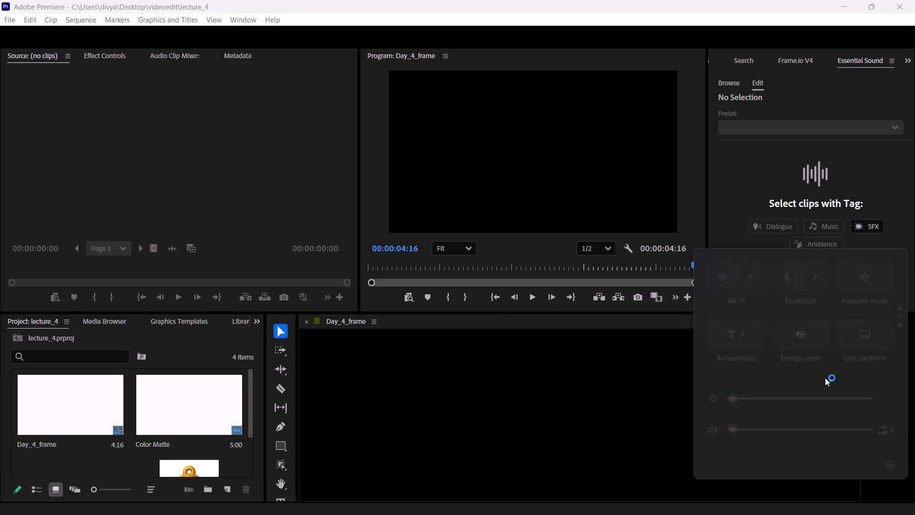
left_click(780, 274)
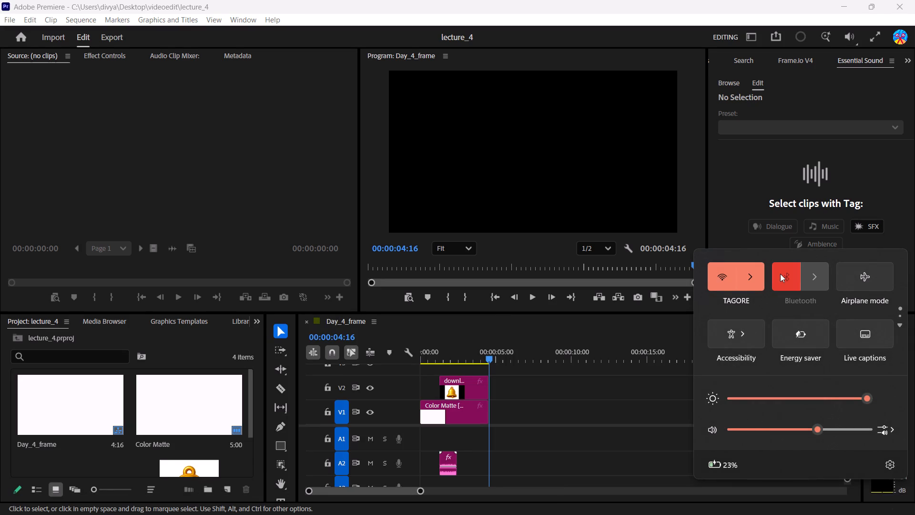
left_click(521, 322)
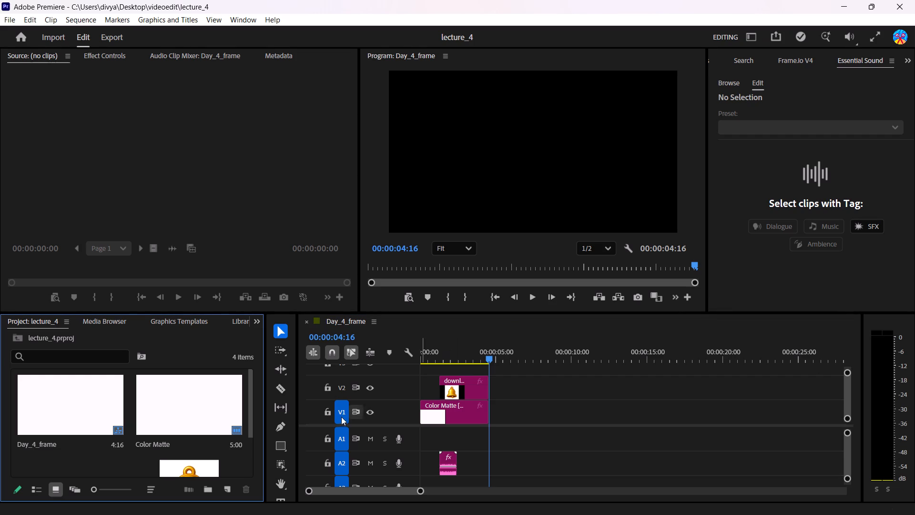
Play back the Day_4_frame sequence to review the bell picture and alarm sound.
key("space")
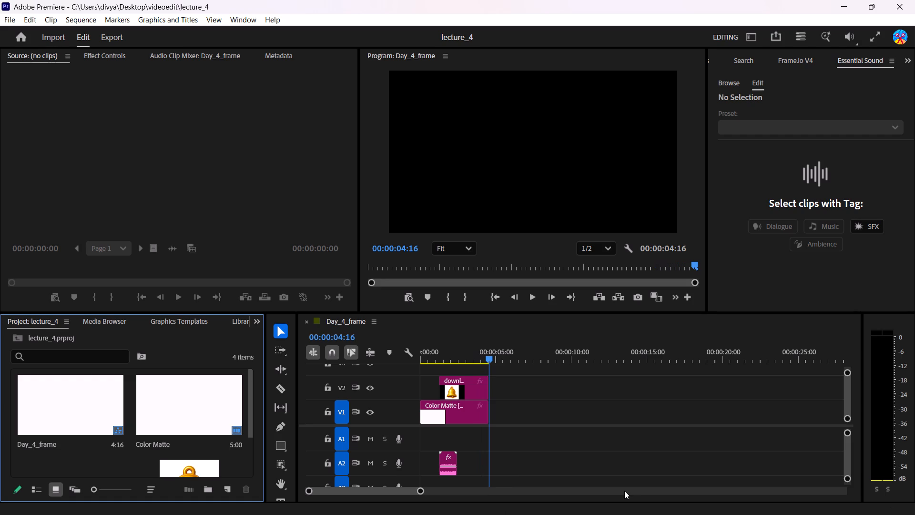
key("space")
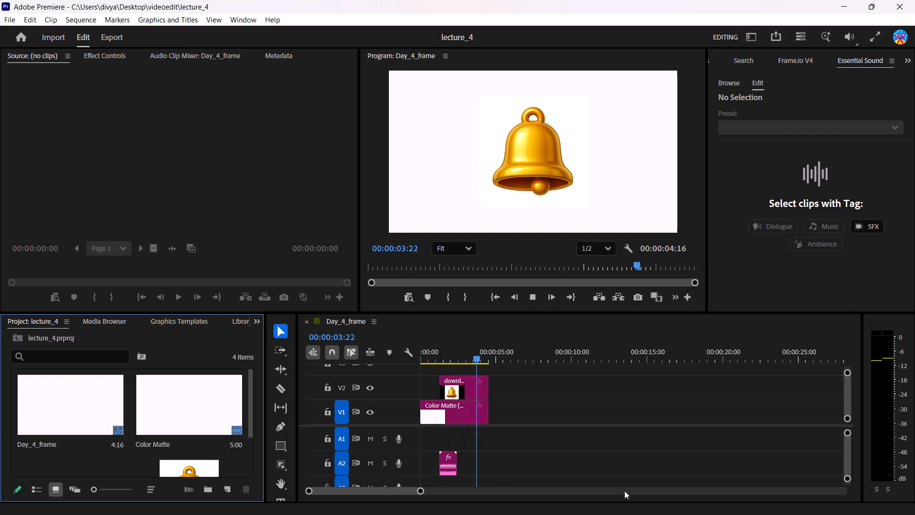
key("space")
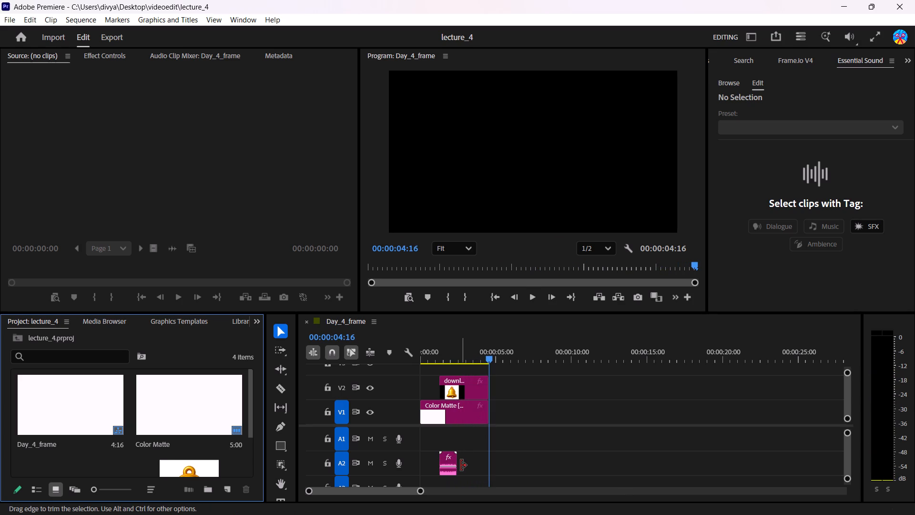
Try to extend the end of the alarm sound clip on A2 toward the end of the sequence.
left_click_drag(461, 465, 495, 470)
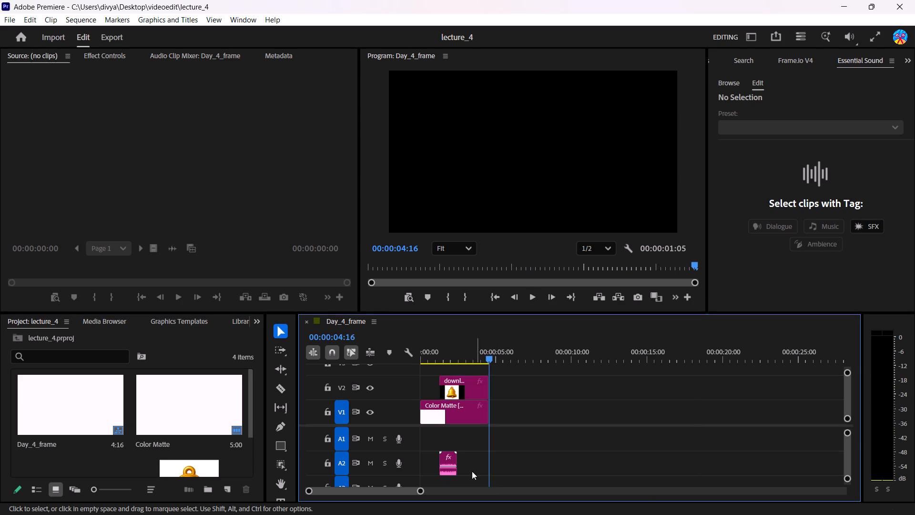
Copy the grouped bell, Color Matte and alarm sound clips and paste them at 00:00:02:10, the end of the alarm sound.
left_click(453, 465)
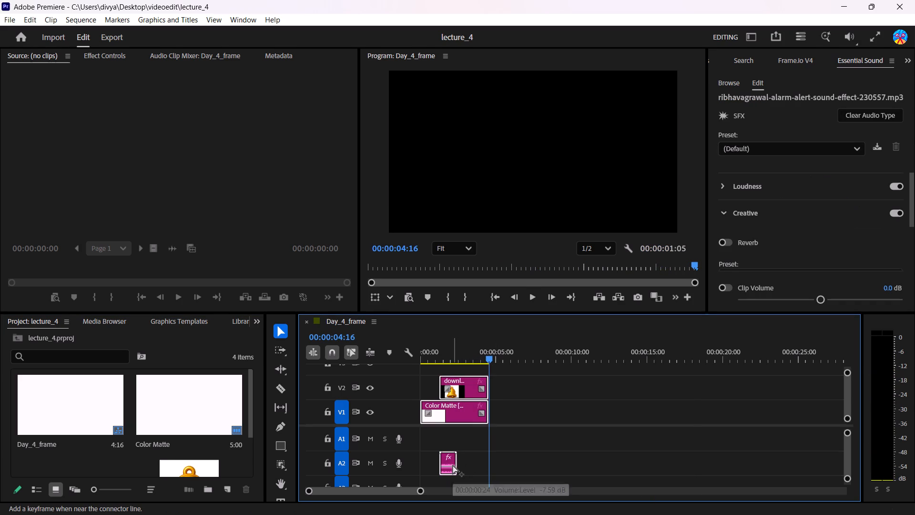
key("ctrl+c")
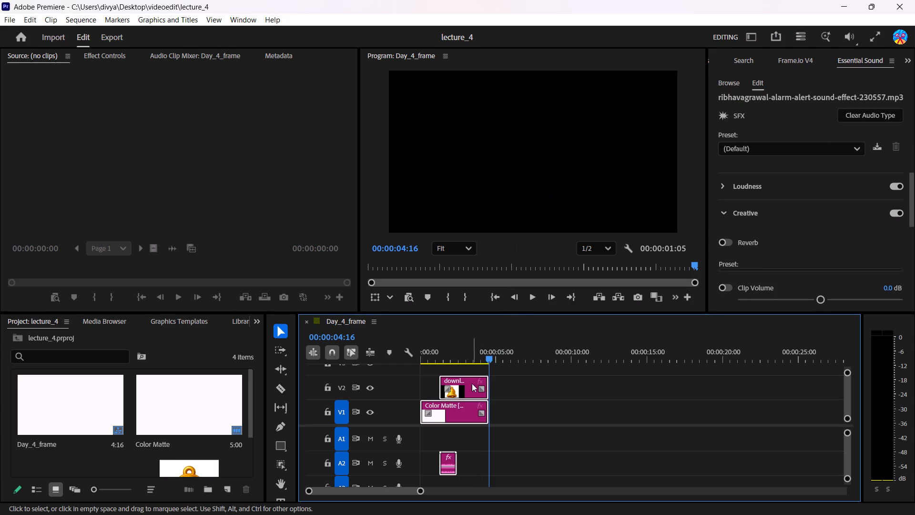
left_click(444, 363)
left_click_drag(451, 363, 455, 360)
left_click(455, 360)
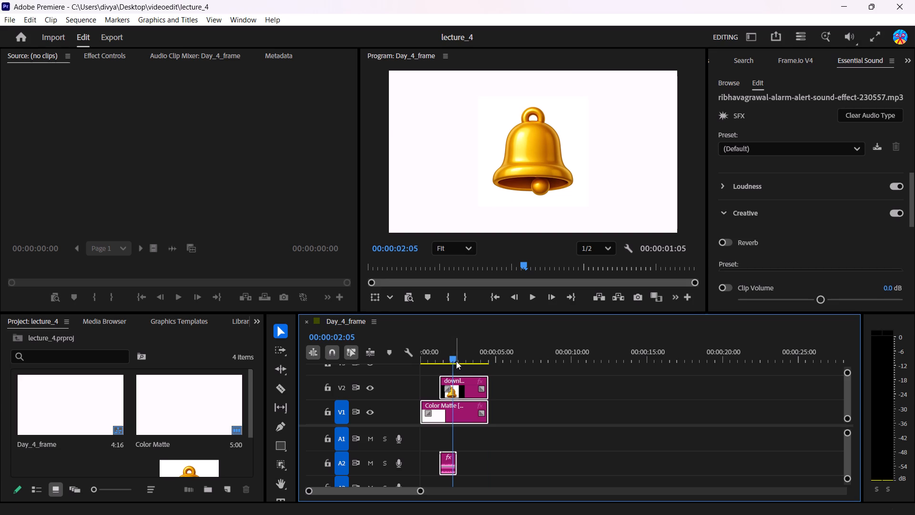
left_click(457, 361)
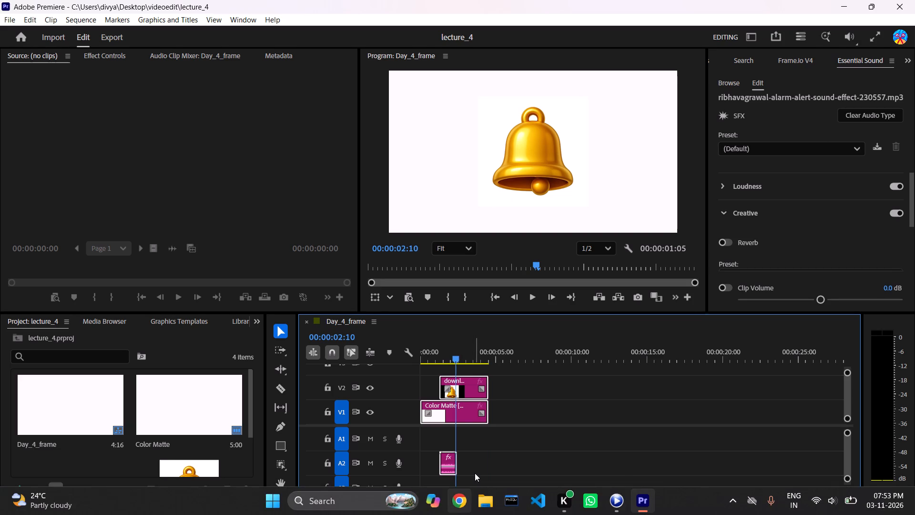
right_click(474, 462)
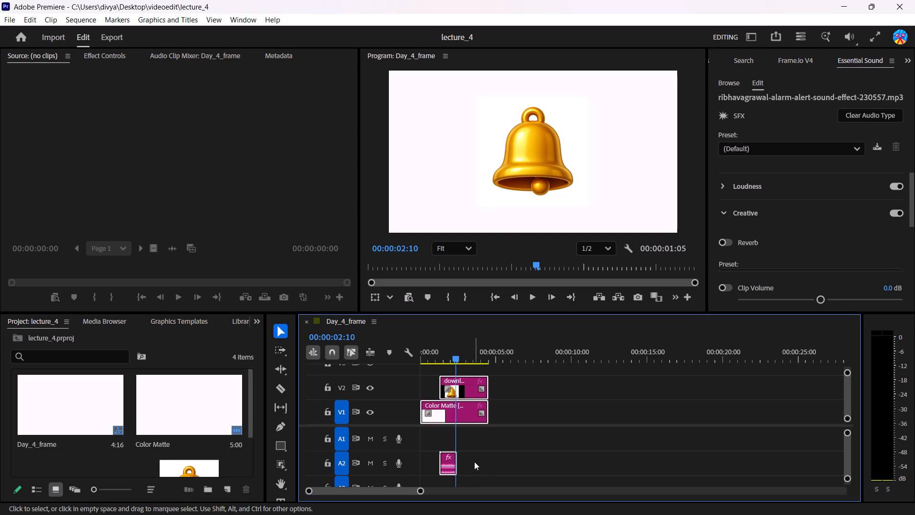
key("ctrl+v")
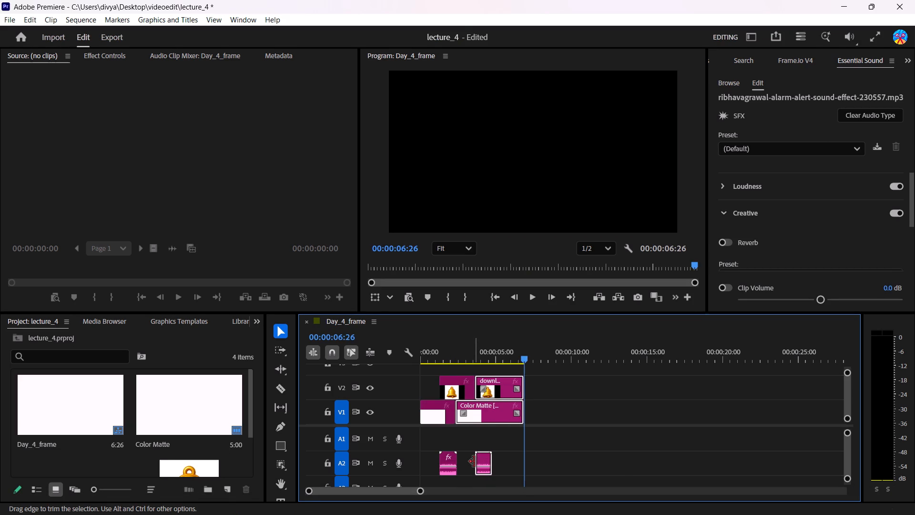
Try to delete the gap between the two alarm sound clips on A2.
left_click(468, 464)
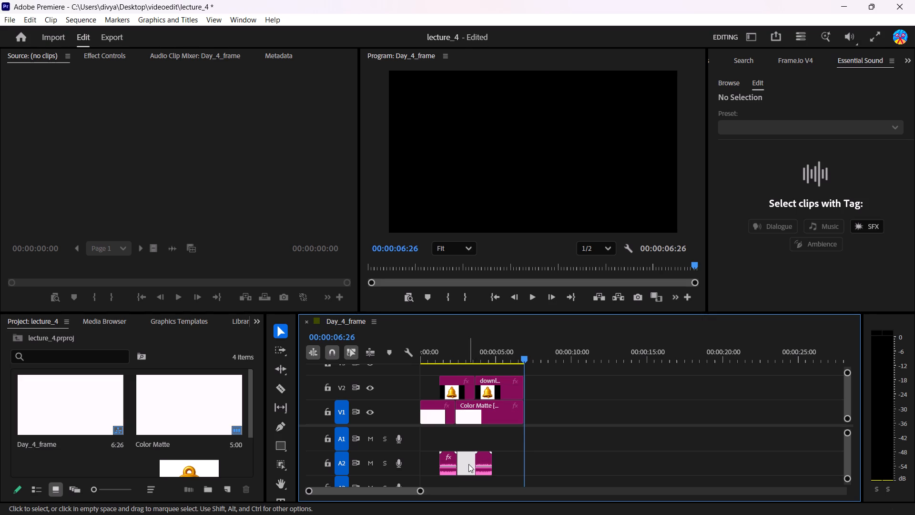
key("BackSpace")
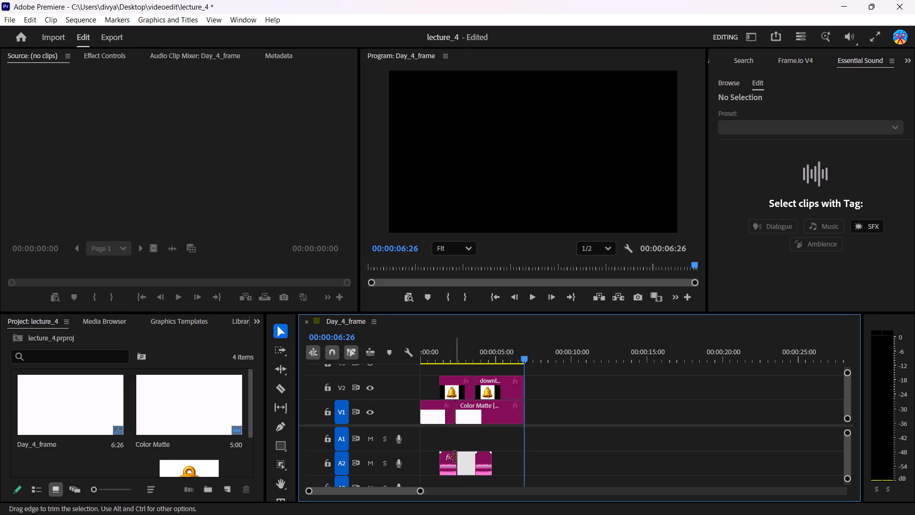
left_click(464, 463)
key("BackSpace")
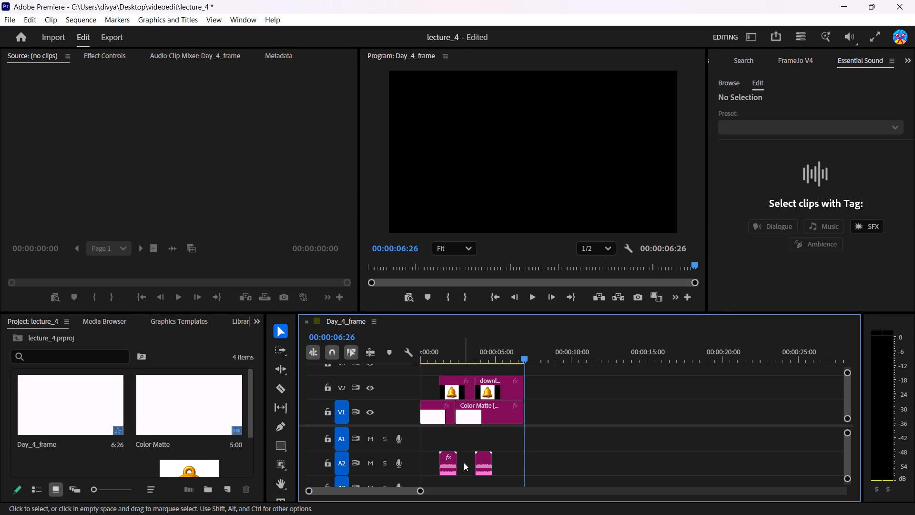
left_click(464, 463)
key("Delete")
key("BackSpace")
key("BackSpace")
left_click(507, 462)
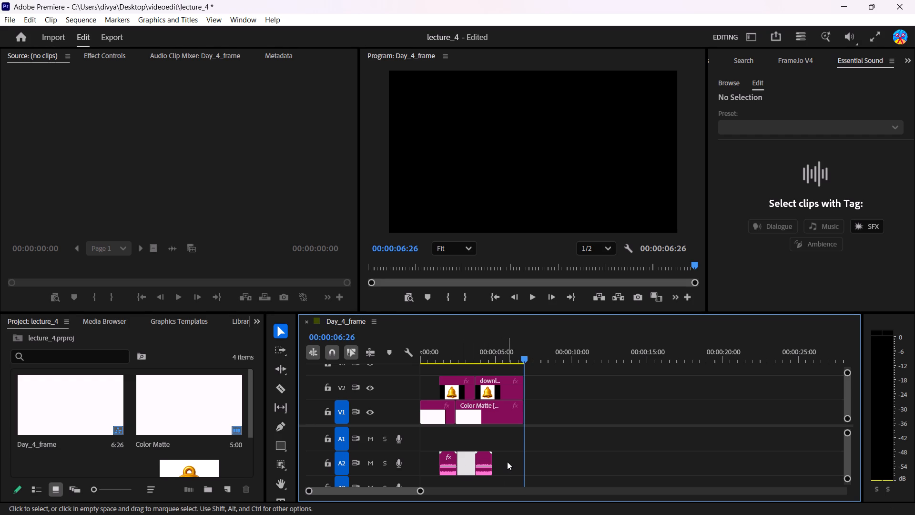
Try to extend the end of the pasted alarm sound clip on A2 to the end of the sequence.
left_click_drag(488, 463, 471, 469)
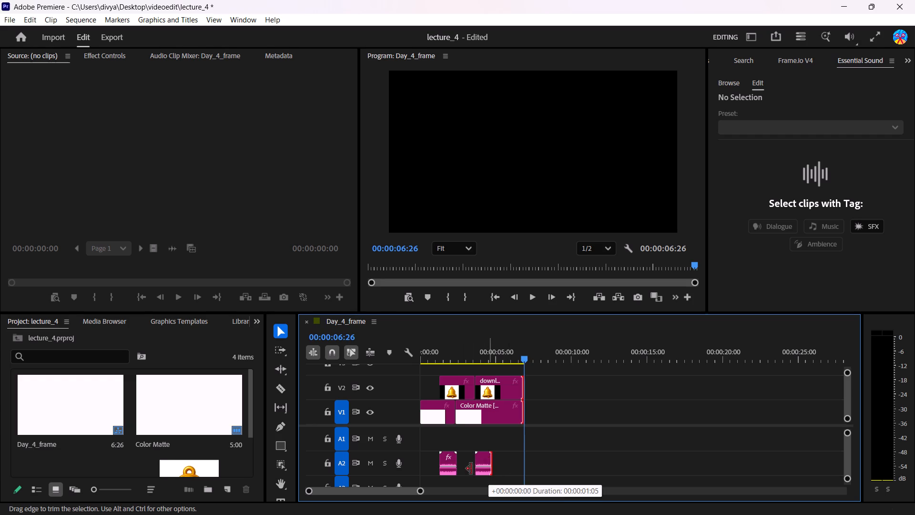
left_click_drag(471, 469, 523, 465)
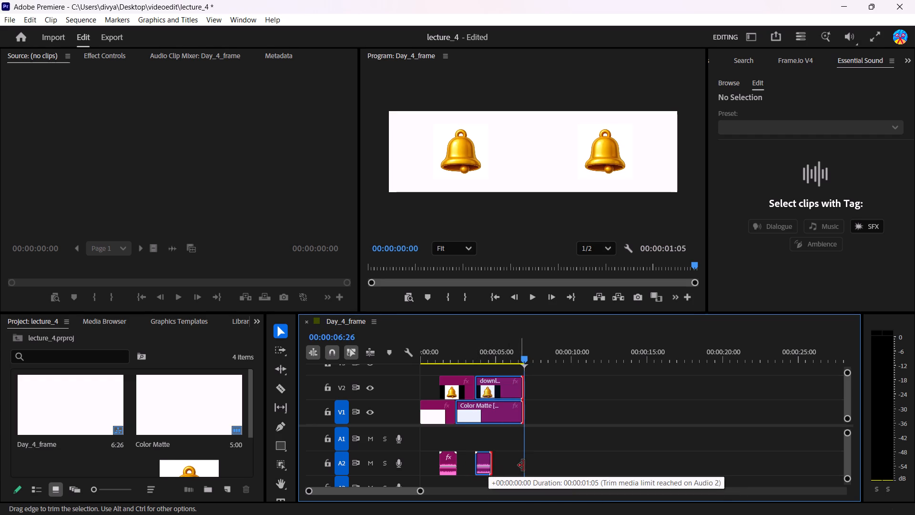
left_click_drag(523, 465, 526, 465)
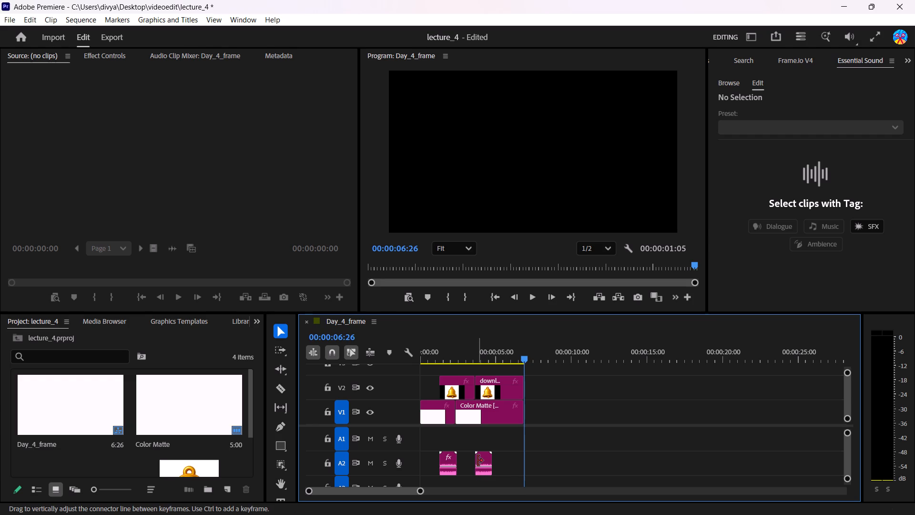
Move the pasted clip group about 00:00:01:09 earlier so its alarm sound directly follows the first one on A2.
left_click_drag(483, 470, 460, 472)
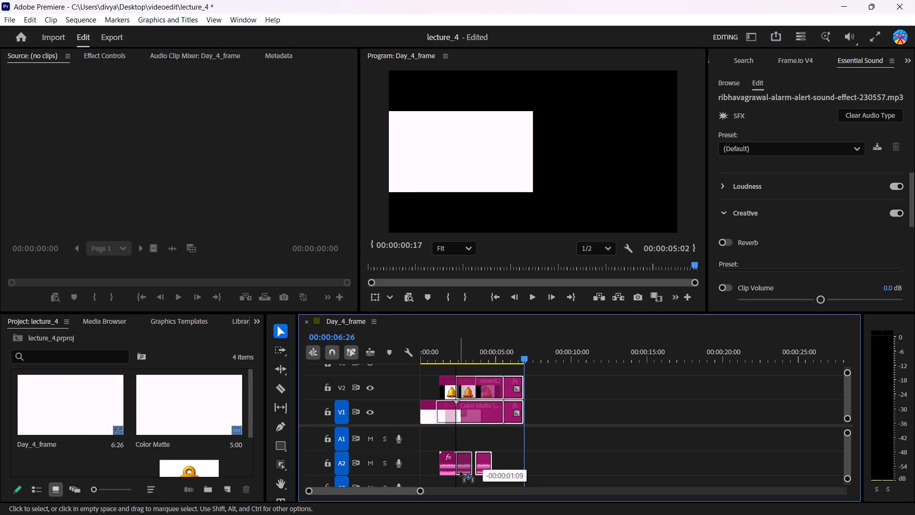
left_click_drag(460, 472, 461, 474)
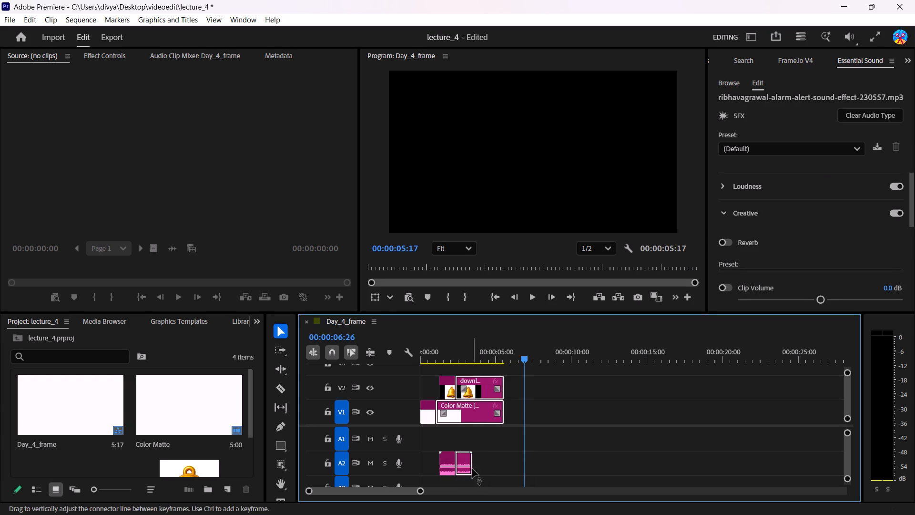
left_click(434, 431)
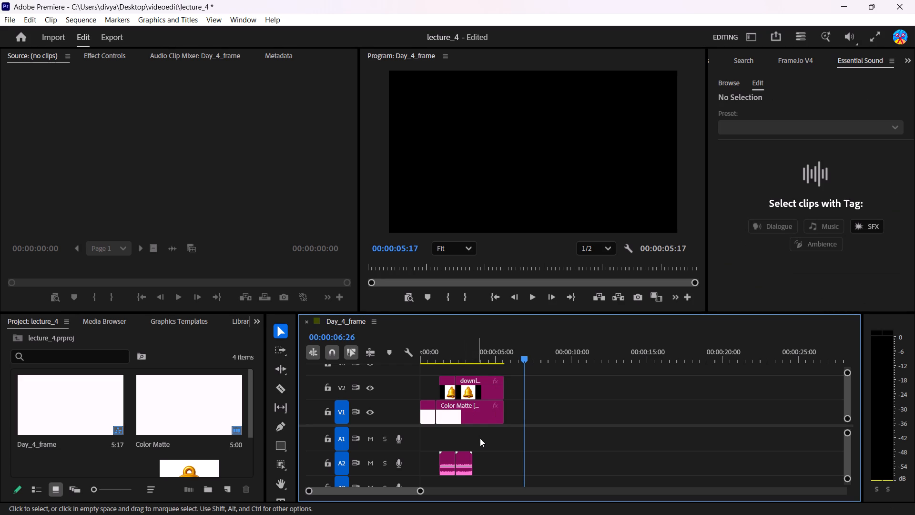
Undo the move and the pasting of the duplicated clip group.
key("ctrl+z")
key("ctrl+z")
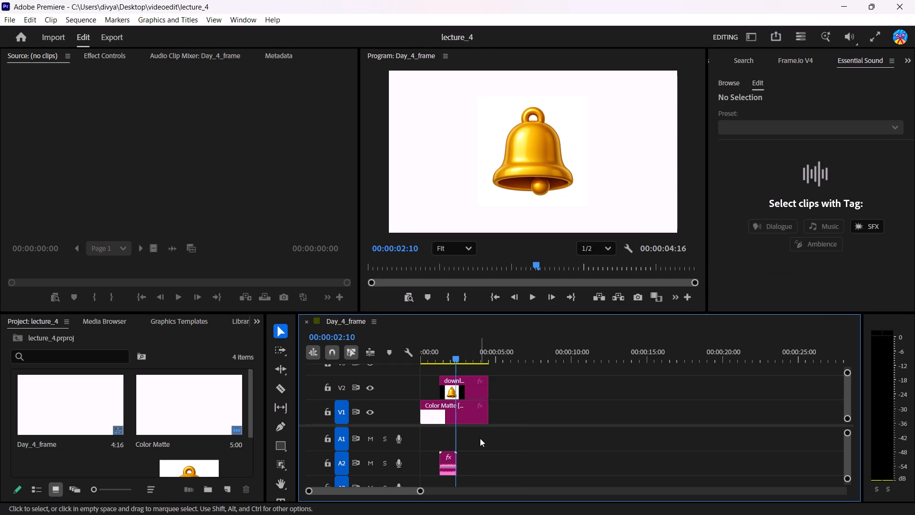
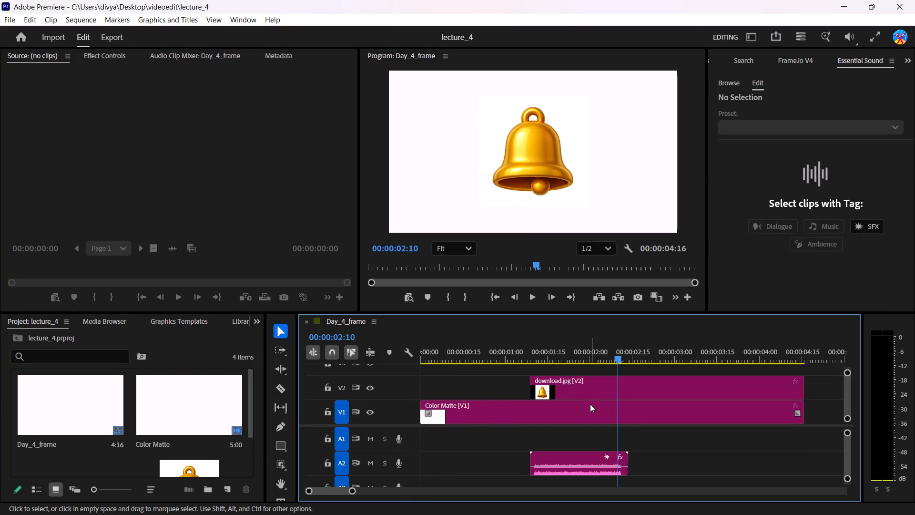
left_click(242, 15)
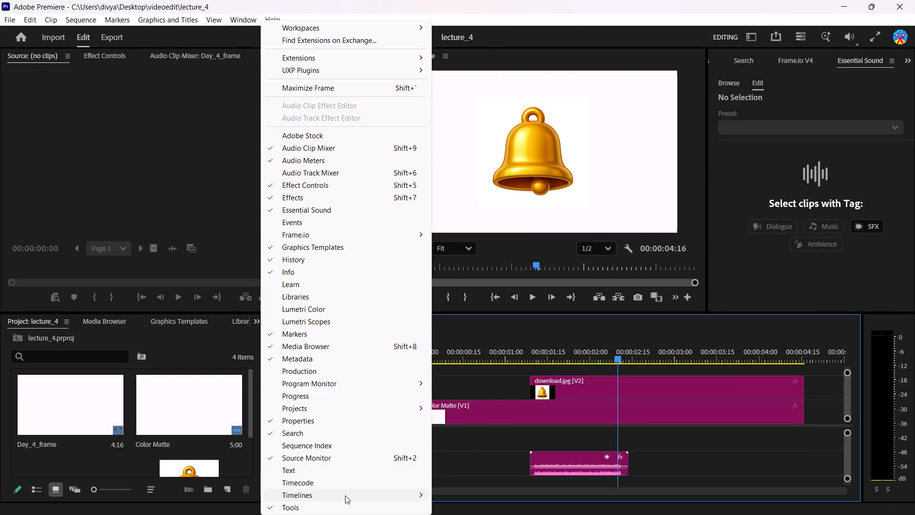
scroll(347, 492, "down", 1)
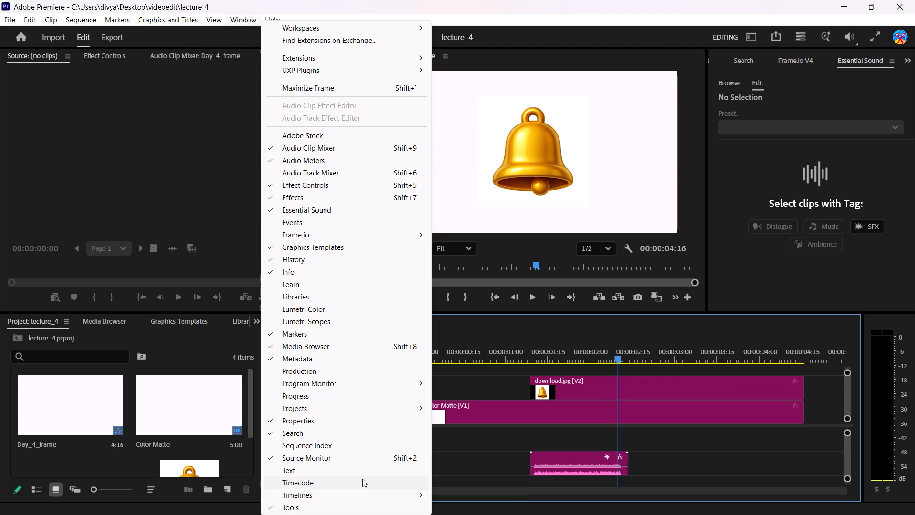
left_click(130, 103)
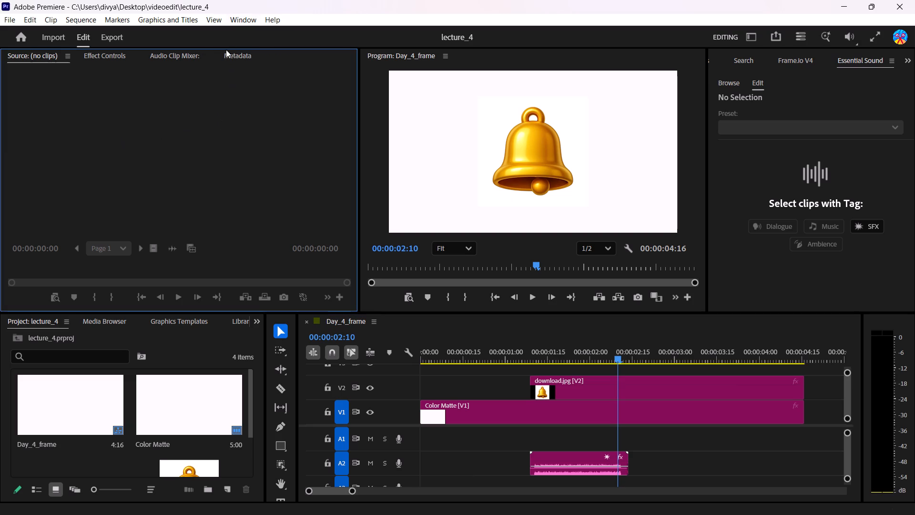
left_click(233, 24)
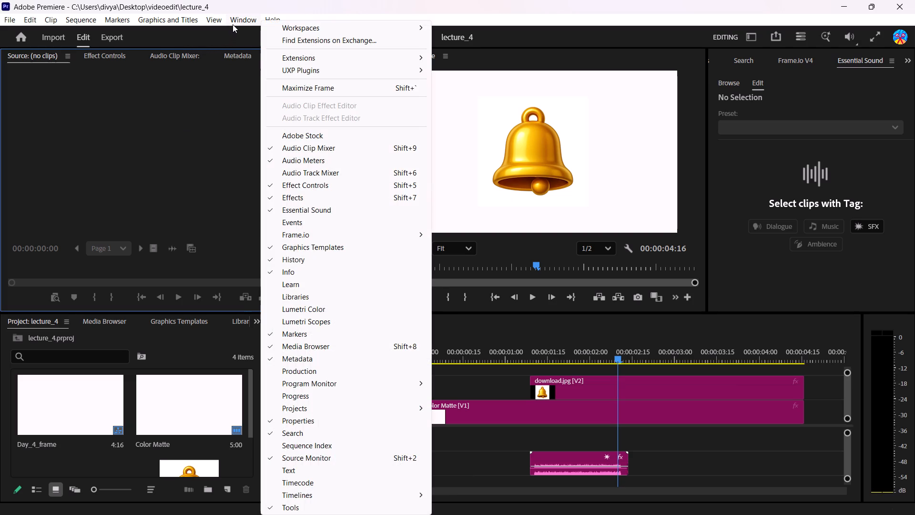
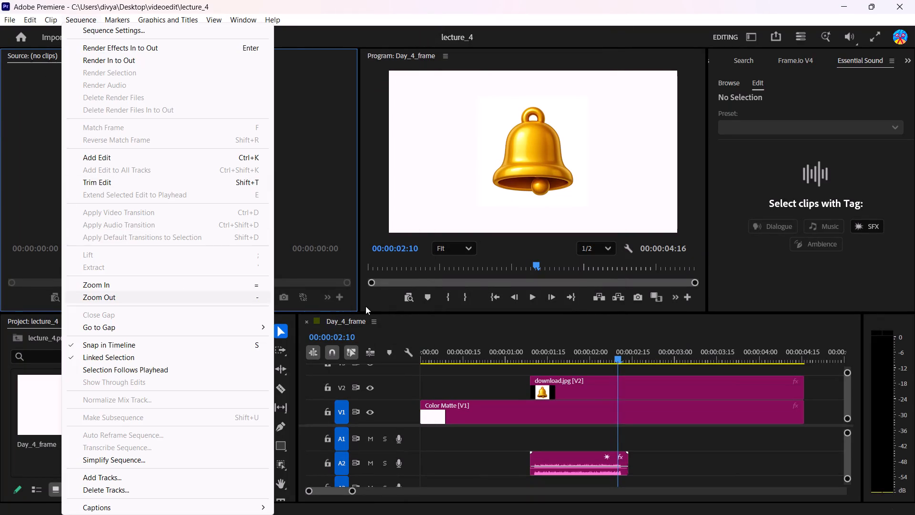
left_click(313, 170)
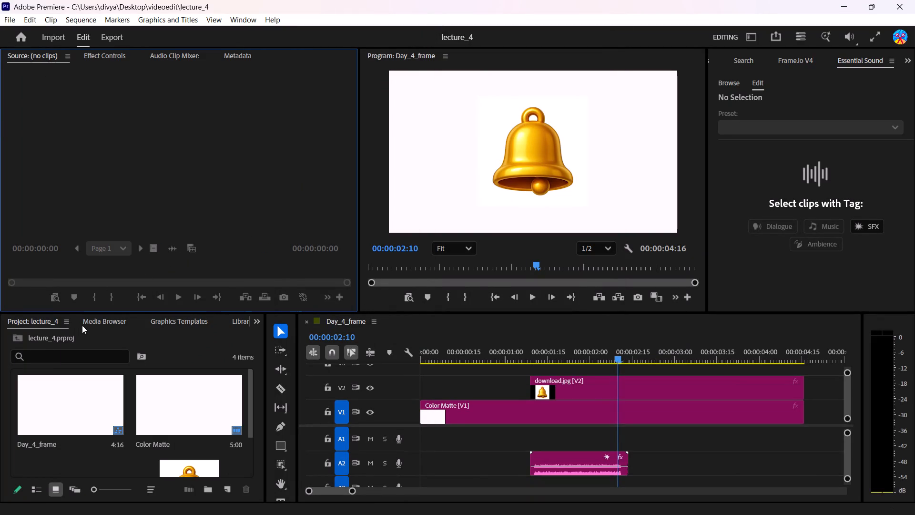
Browse the available media locations, including the C: drive folders, Team Projects Versions, Creative Cloud and the Home Directory.
left_click(98, 324)
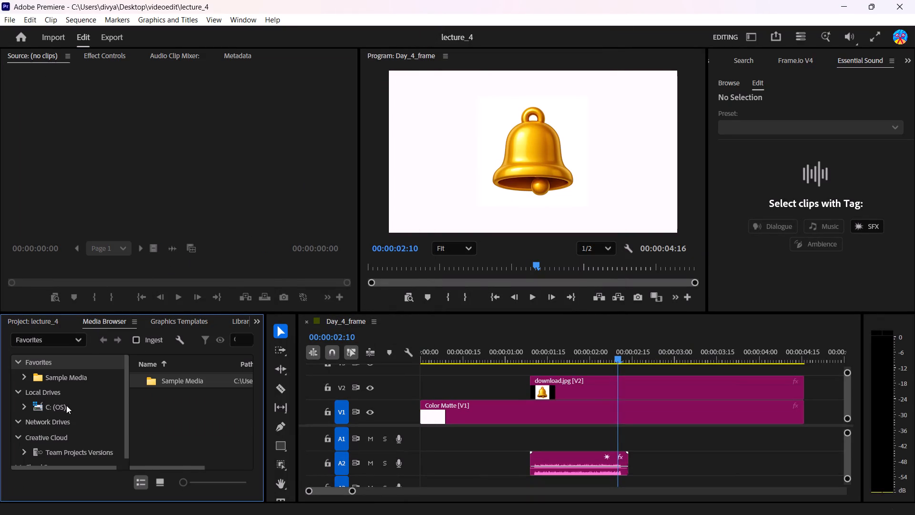
left_click(66, 405)
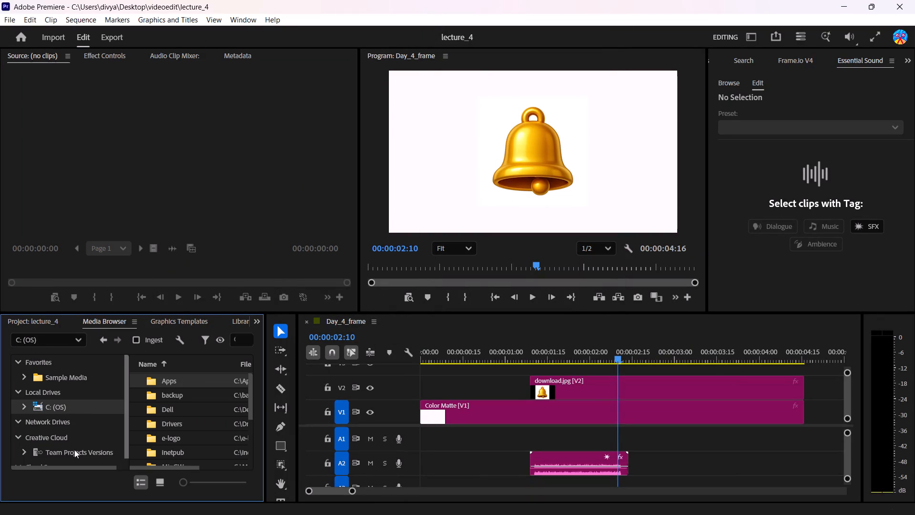
left_click(74, 450)
scroll(74, 450, "down", 1)
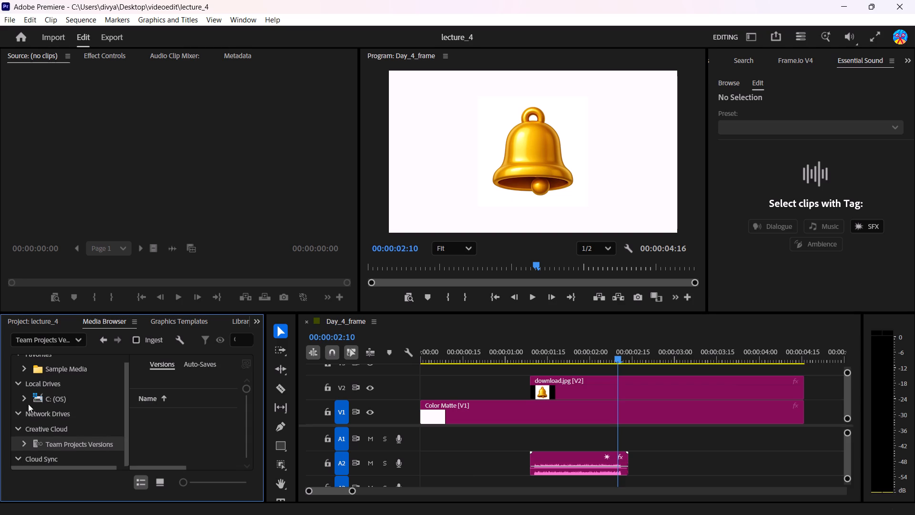
left_click(25, 399)
scroll(92, 396, "up", 1)
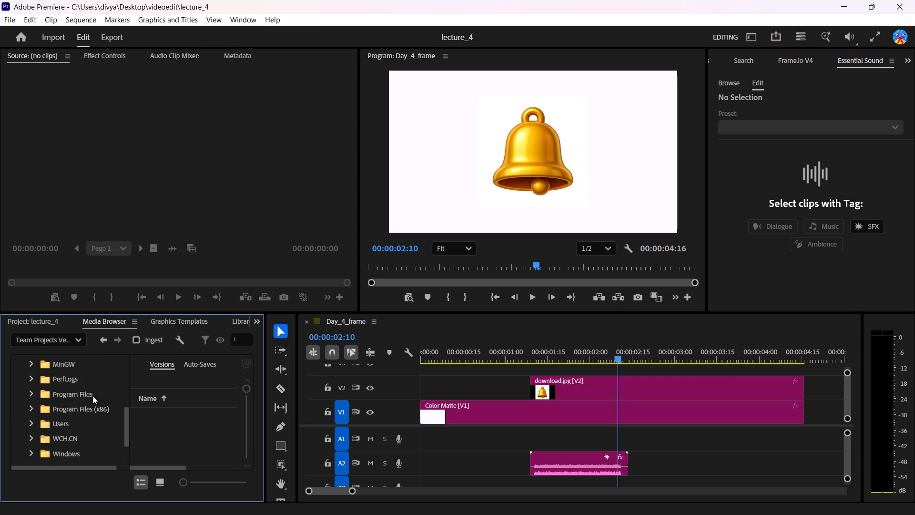
scroll(92, 396, "up", 2)
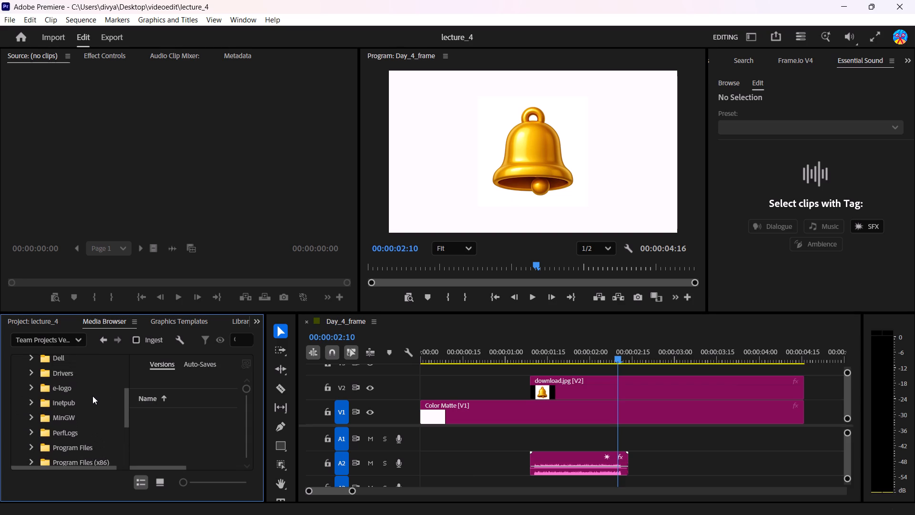
scroll(92, 396, "up", 5)
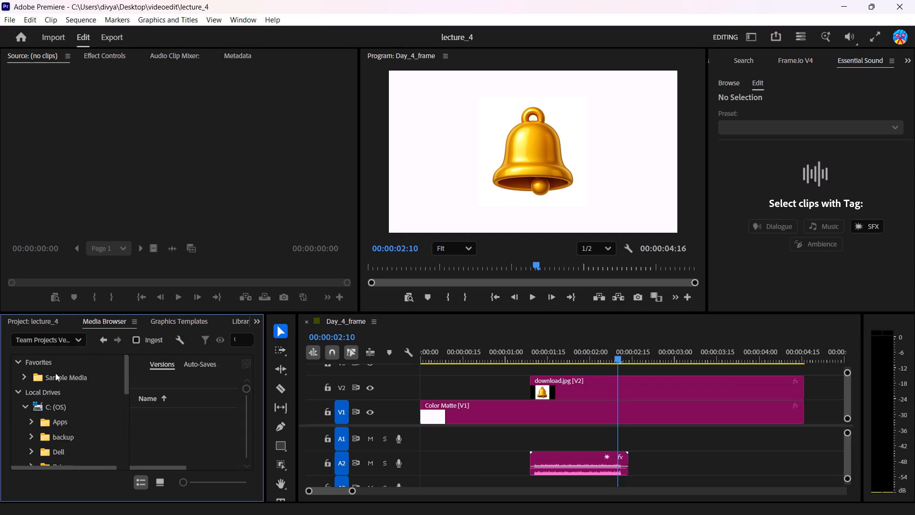
left_click(68, 340)
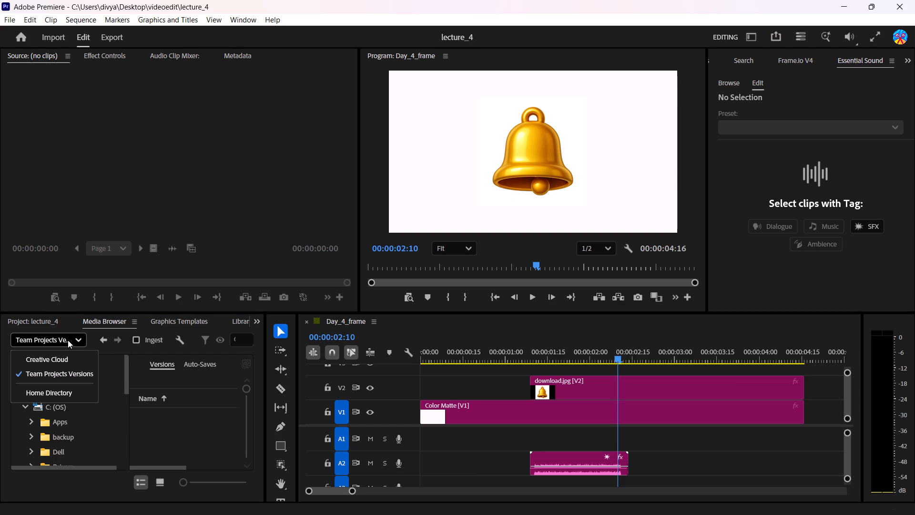
left_click(65, 361)
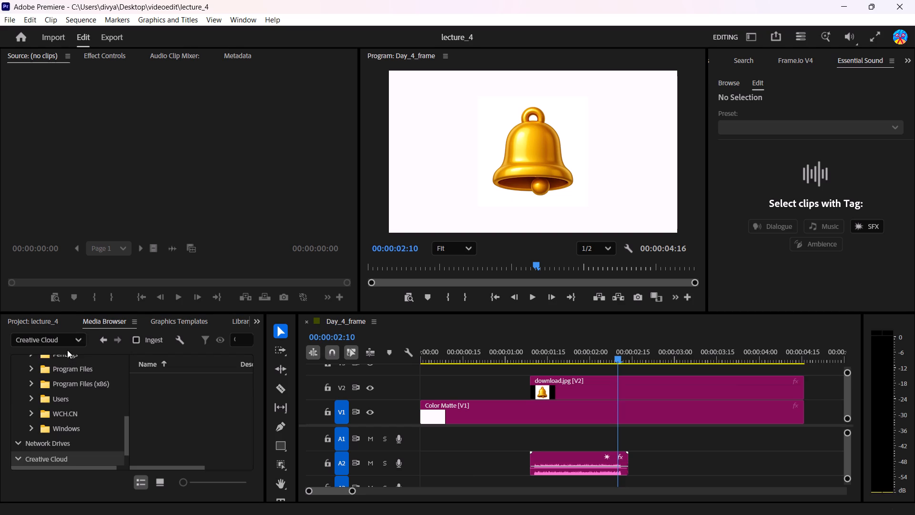
left_click(67, 341)
left_click(66, 373)
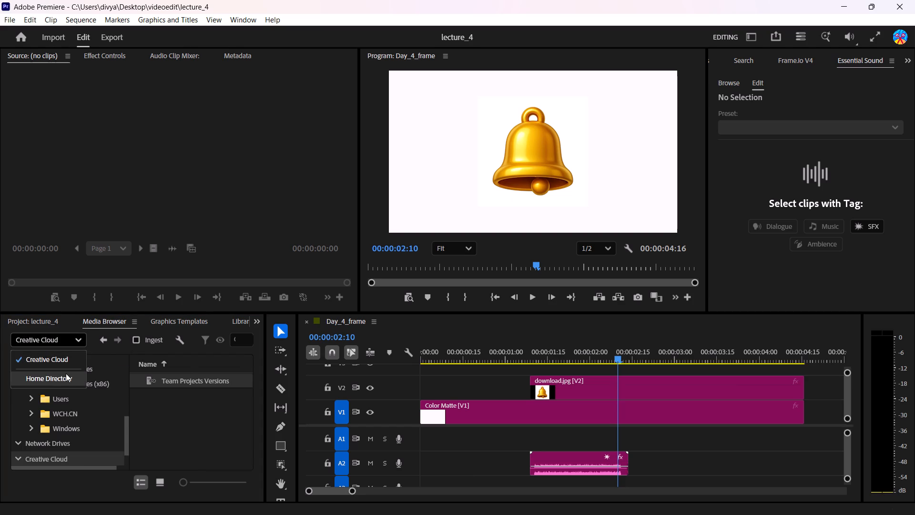
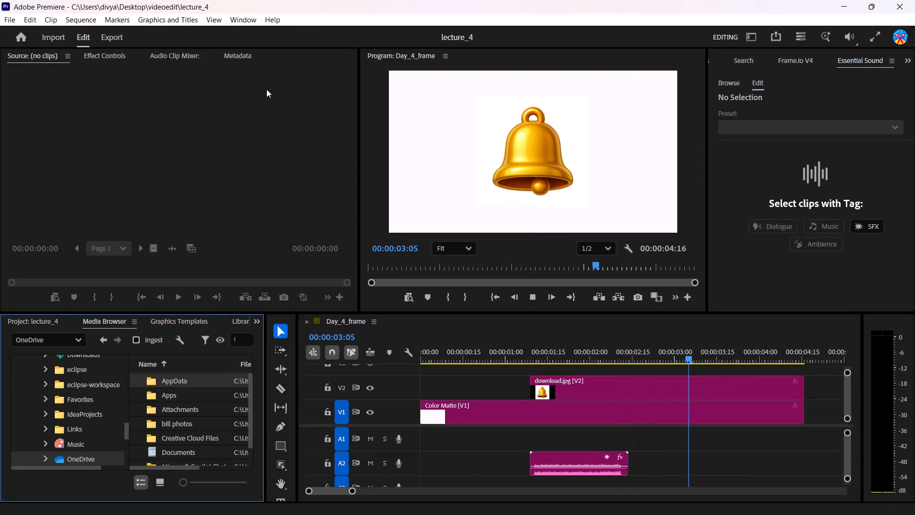
Stop the playback of the Day_4_frame sequence.
key("space")
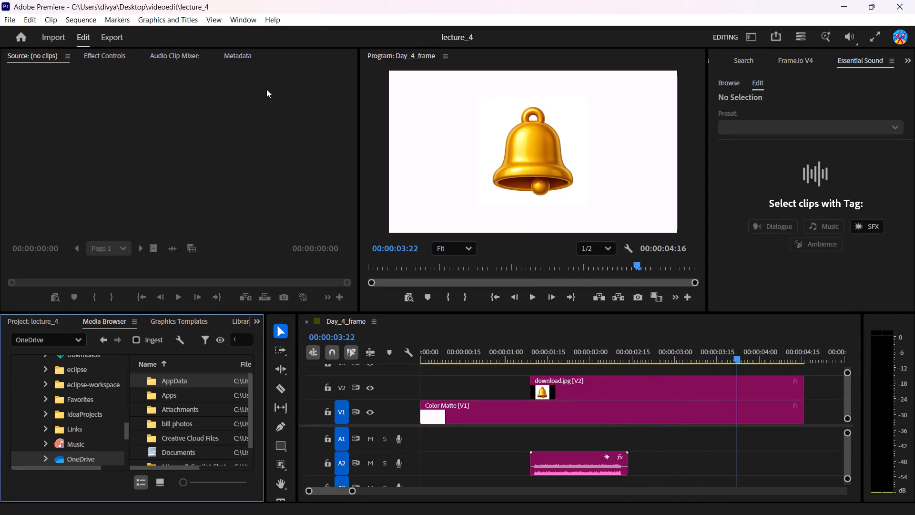
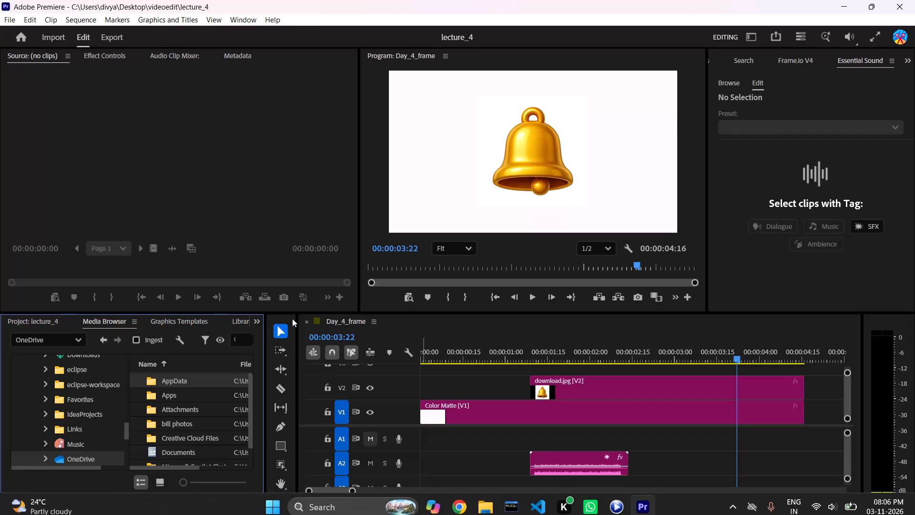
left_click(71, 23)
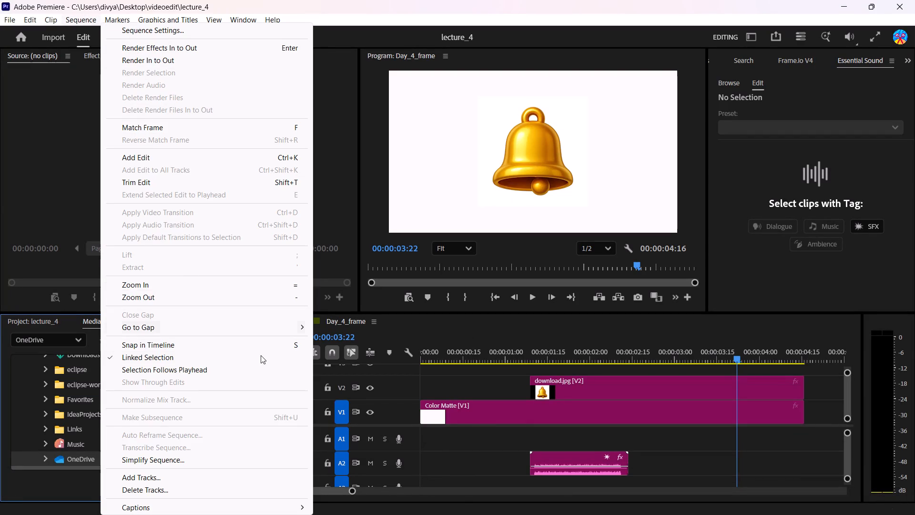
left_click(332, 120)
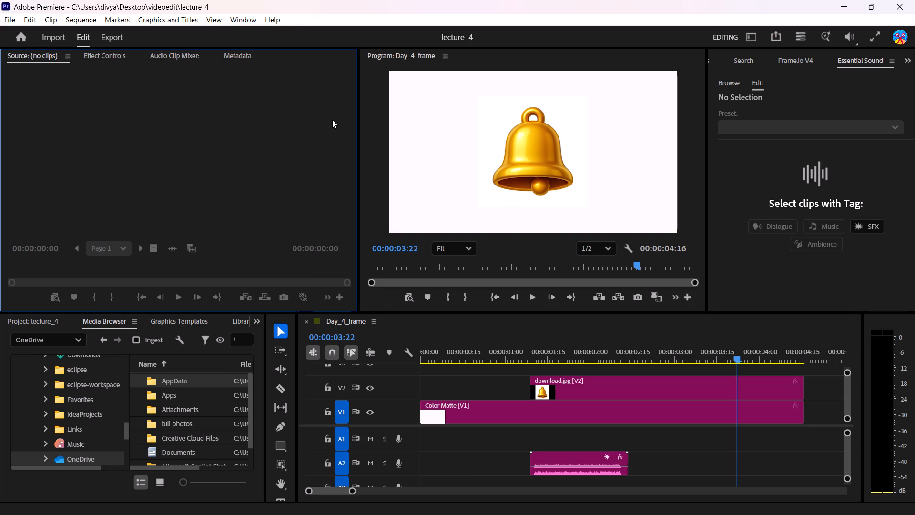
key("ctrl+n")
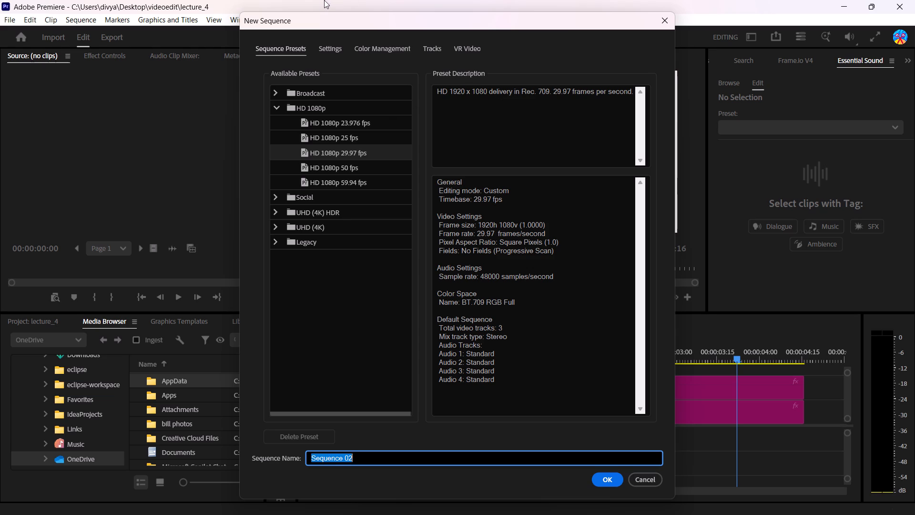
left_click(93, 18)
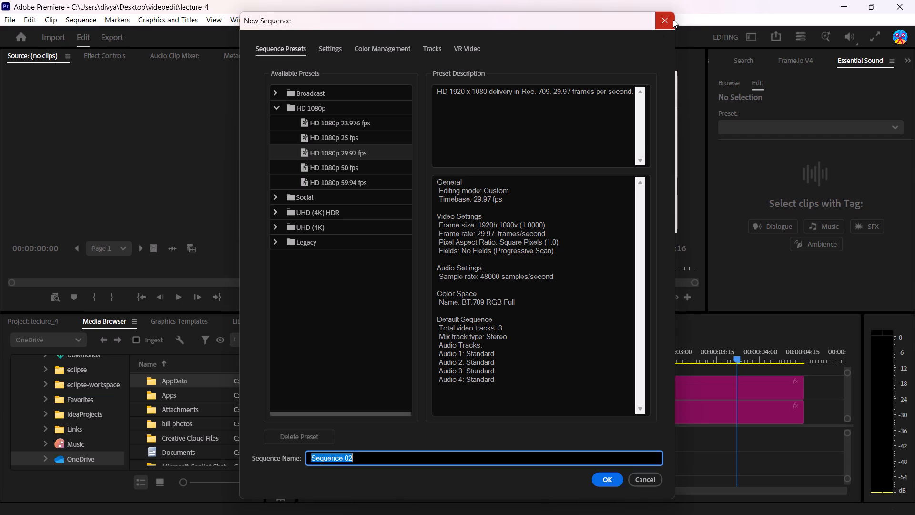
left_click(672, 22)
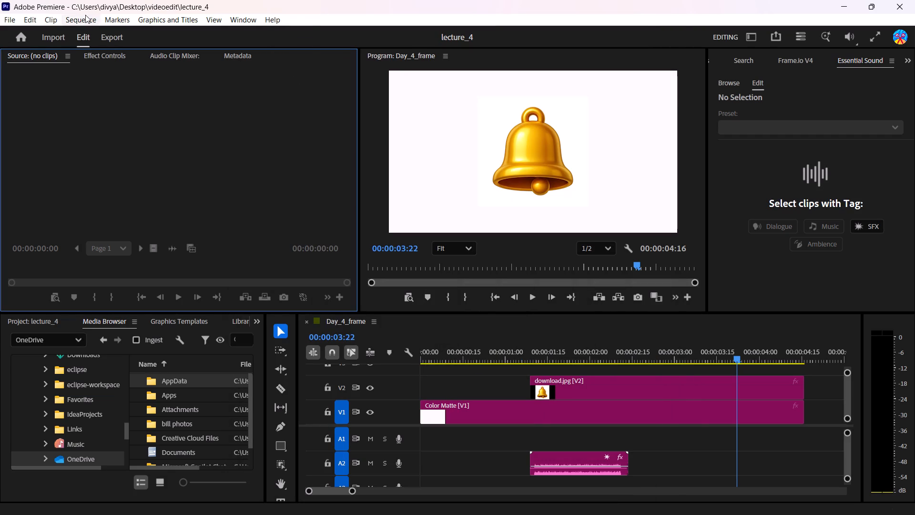
Open the sequence settings of the Day_4_frame sequence.
left_click(86, 15)
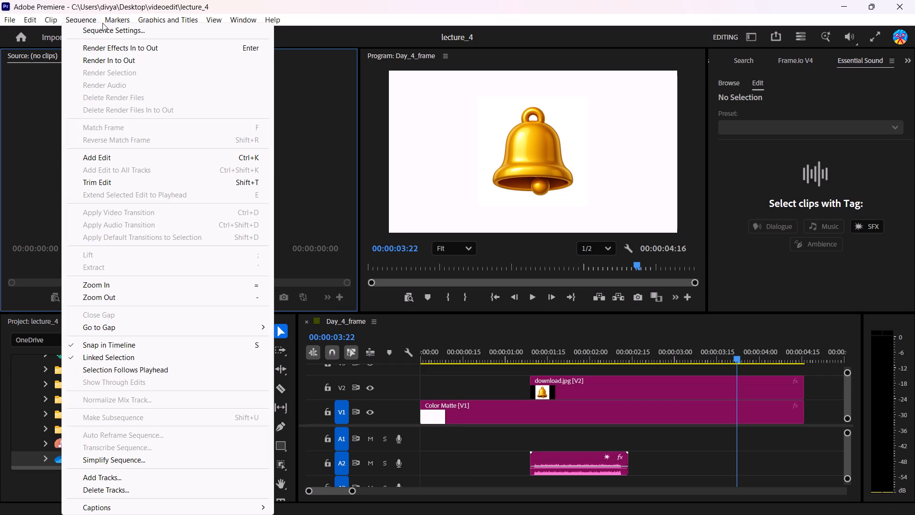
left_click(107, 33)
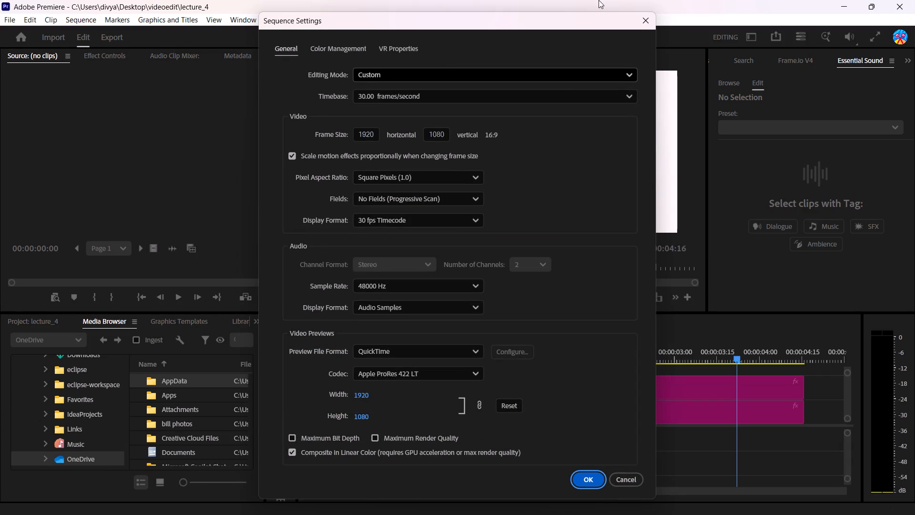
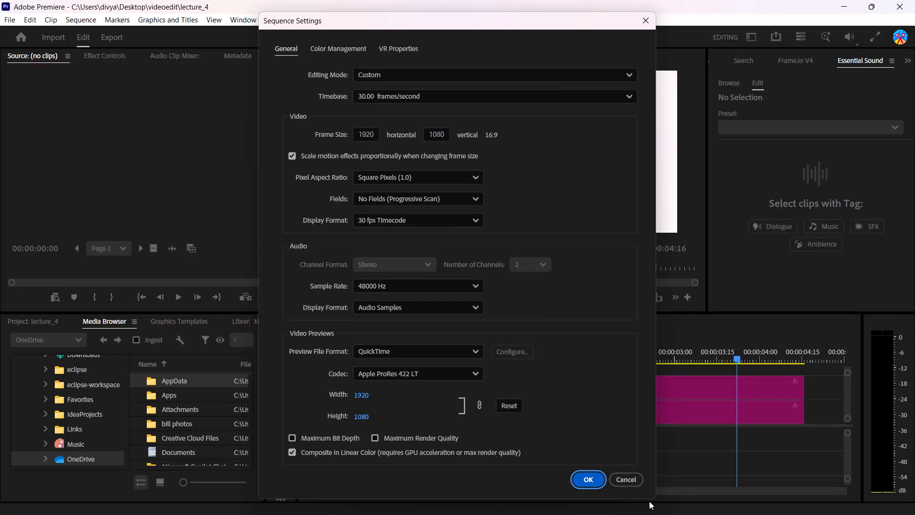
Dismiss the Day_4_frame sequence settings without applying any changes.
left_click(633, 482)
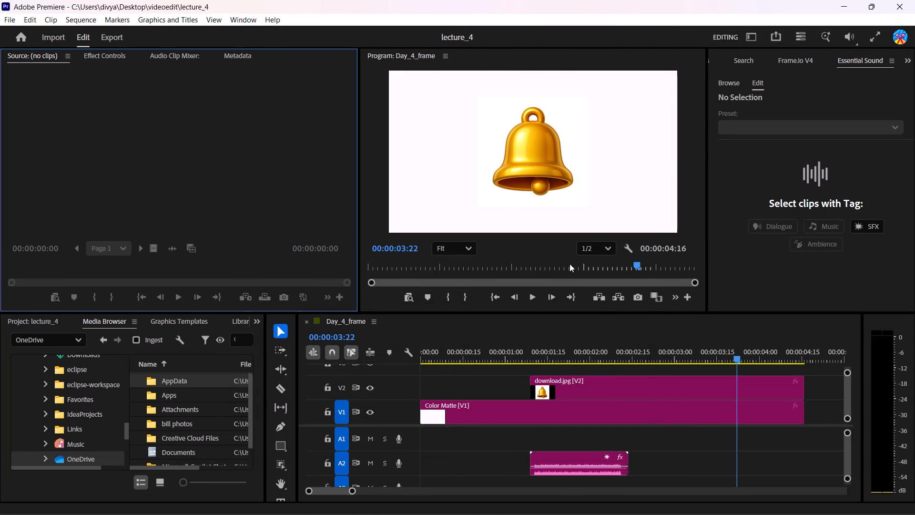
Show the lecture_4 project items and bring up the choices for creating a new item.
left_click(50, 320)
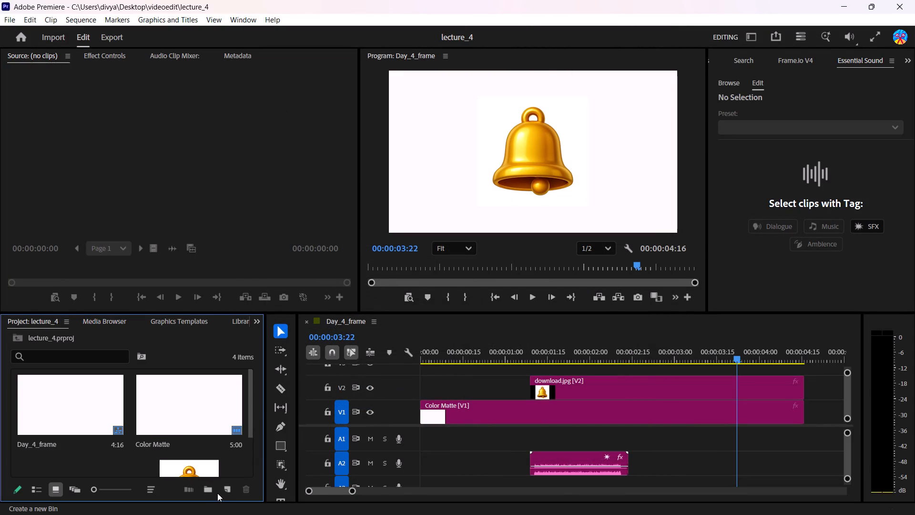
left_click(228, 487)
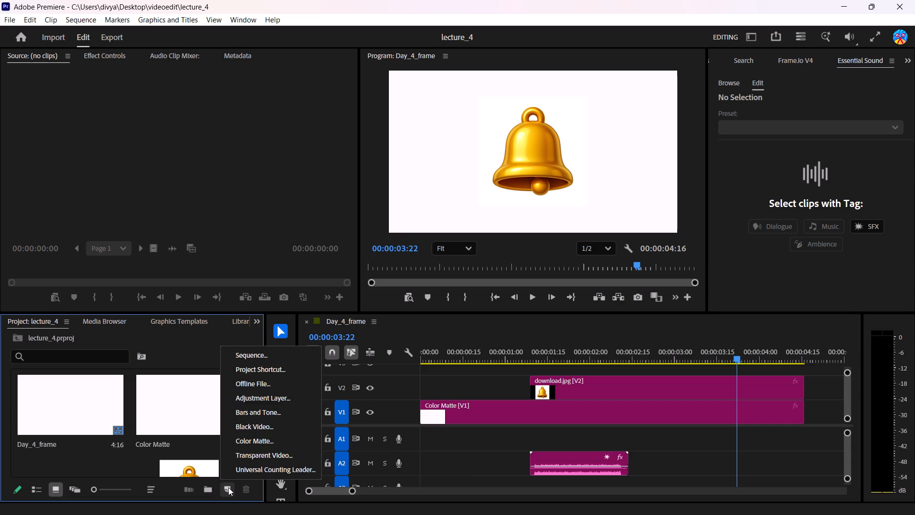
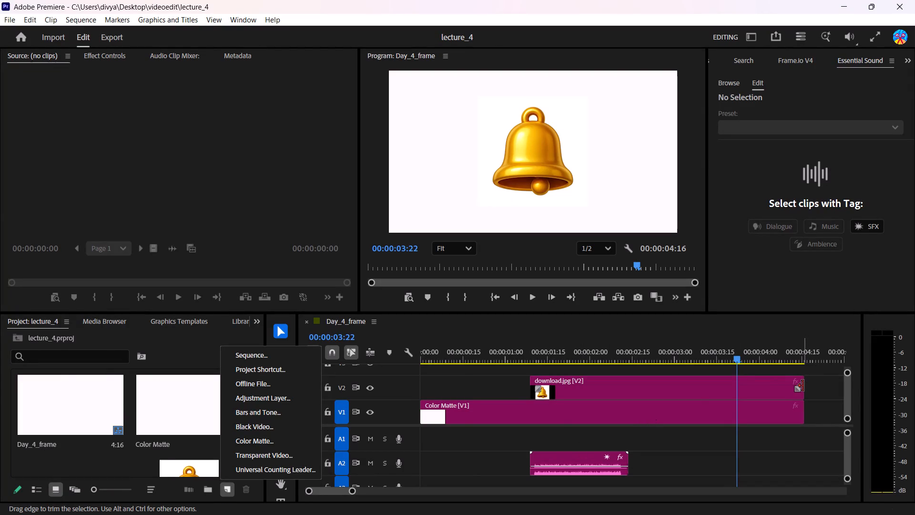
Trim the ends of the linked bell picture, Color Matte and alarm sound together so the sequence lasts 00:00:03:26.
right_click_drag(803, 385, 689, 414)
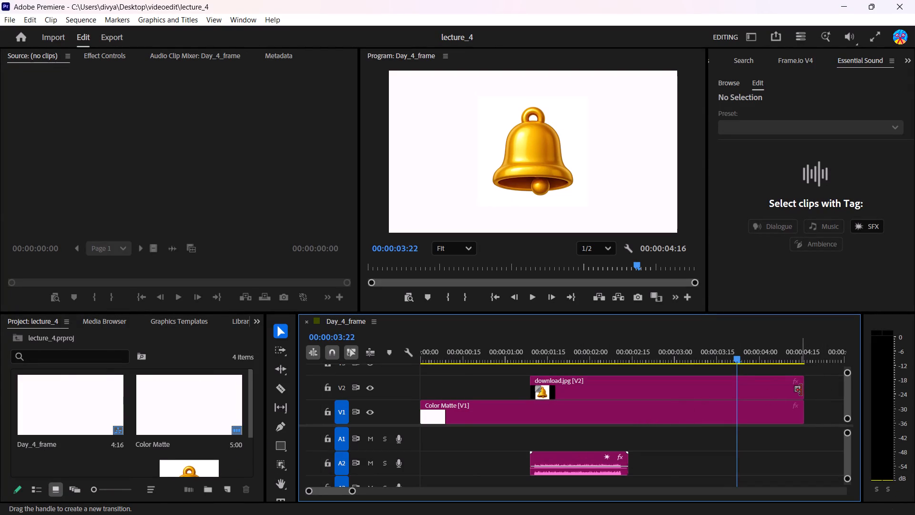
left_click_drag(803, 391, 673, 423)
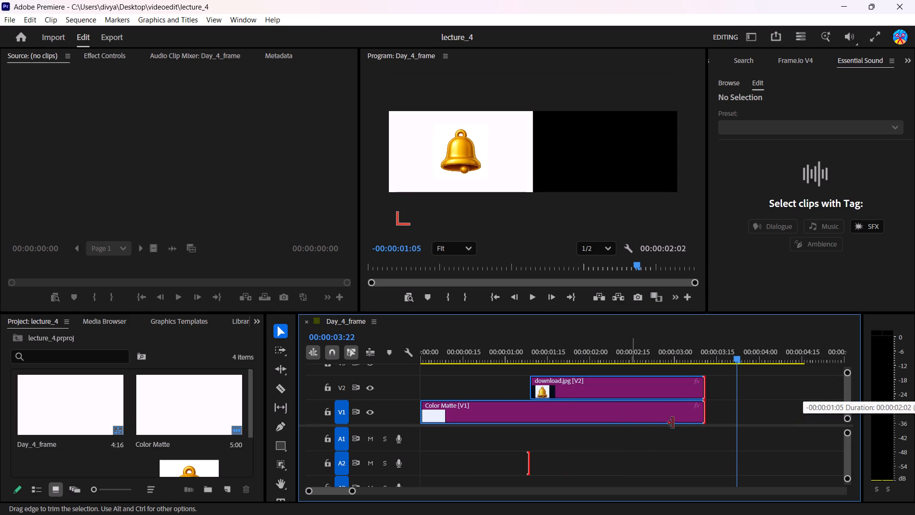
left_click_drag(673, 423, 710, 411)
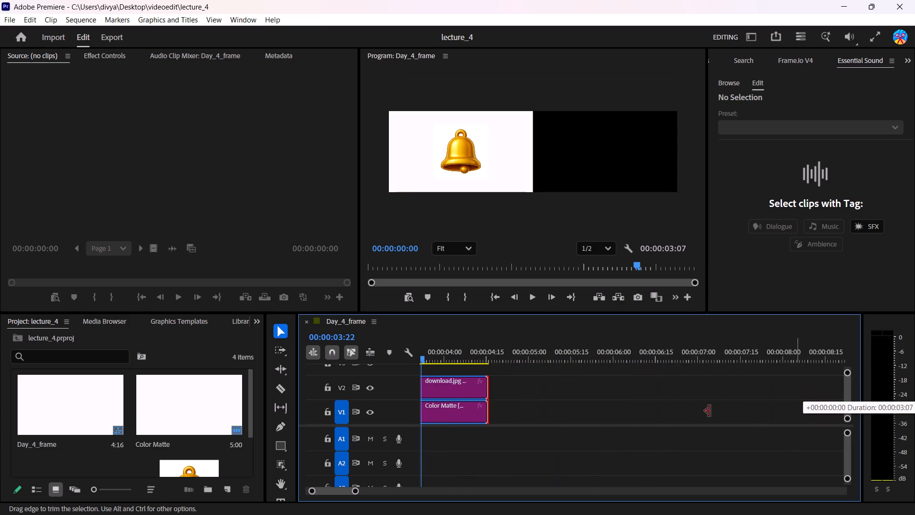
left_click_drag(710, 411, 634, 395)
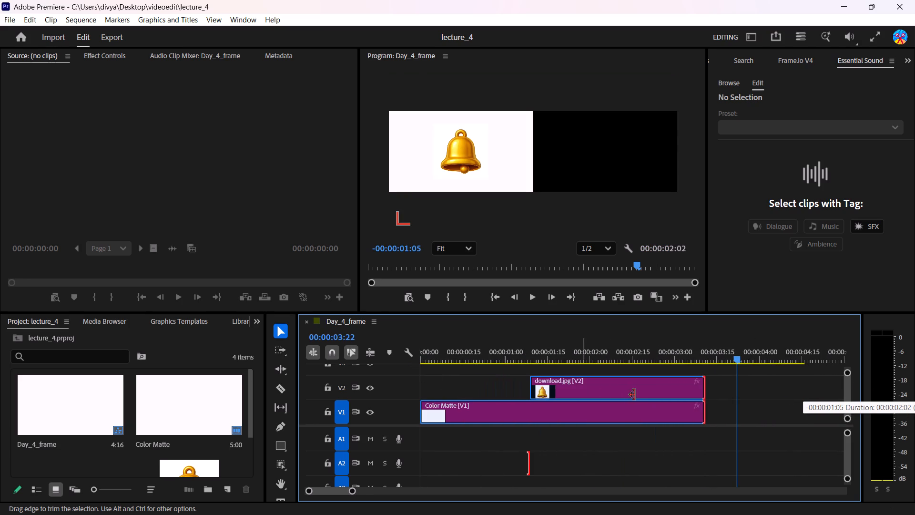
left_click_drag(634, 395, 747, 388)
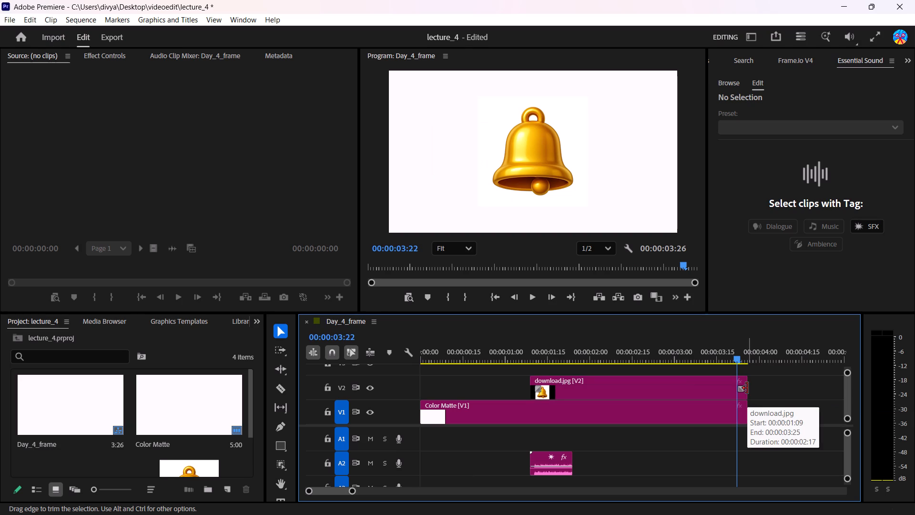
Unlink the bell picture, Color Matte and alarm sound clips from one another.
right_click(610, 381)
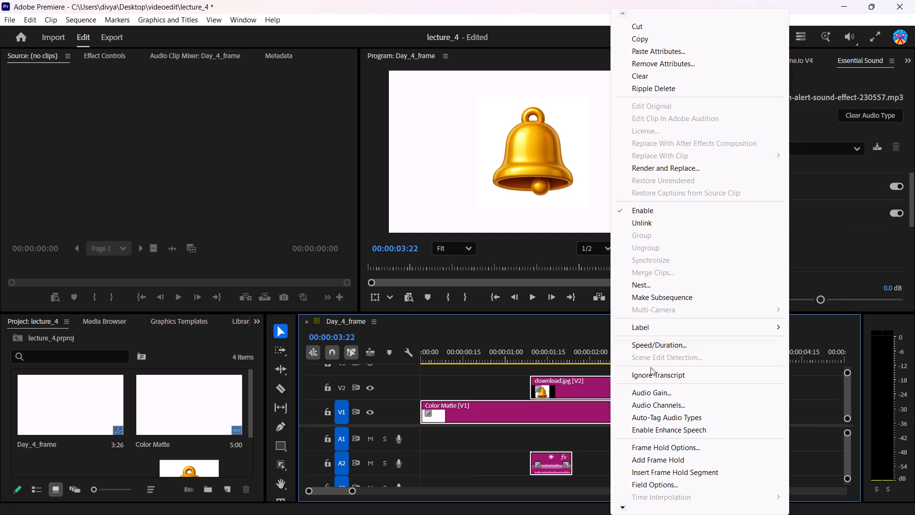
left_click(699, 221)
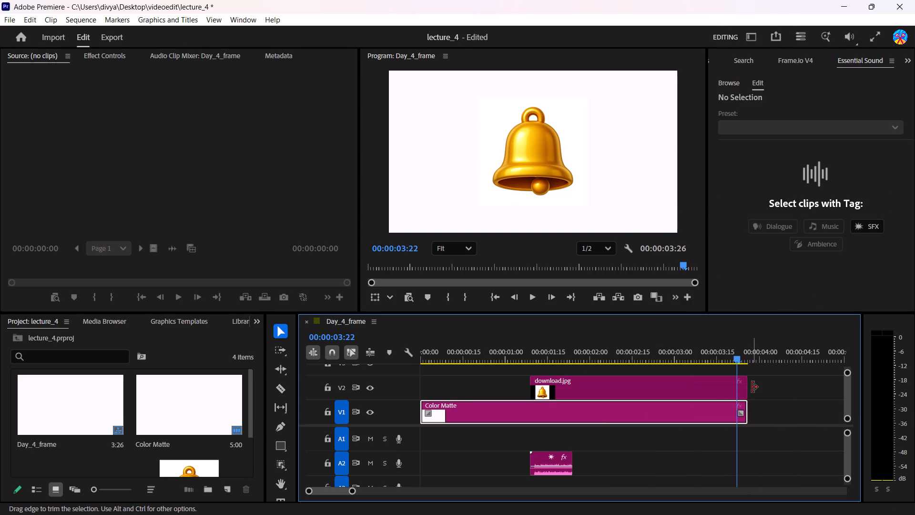
Shorten the download.jpg bell clip on V2 from its end to a duration of 00:00:01:03.
left_click_drag(745, 387, 620, 412)
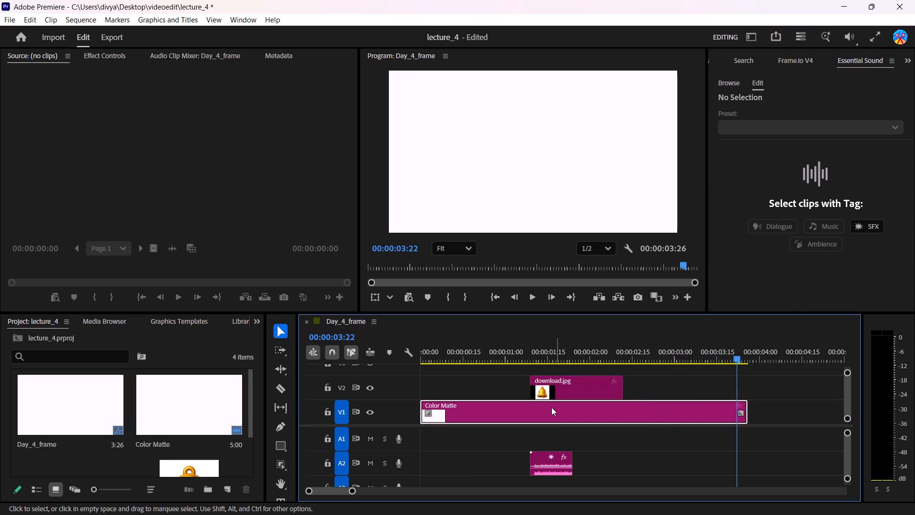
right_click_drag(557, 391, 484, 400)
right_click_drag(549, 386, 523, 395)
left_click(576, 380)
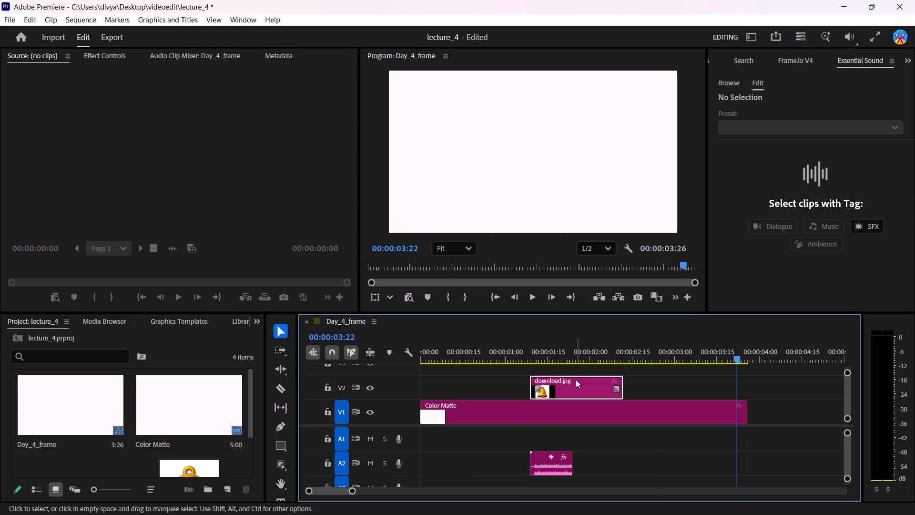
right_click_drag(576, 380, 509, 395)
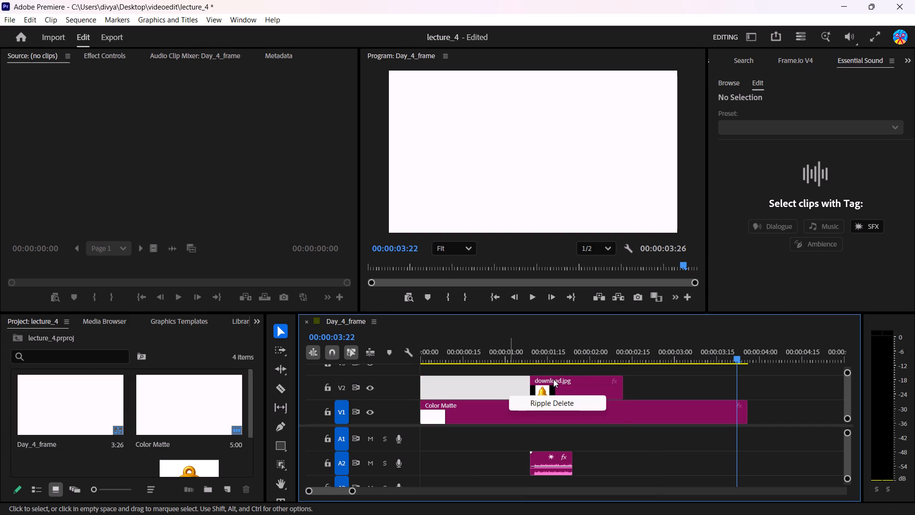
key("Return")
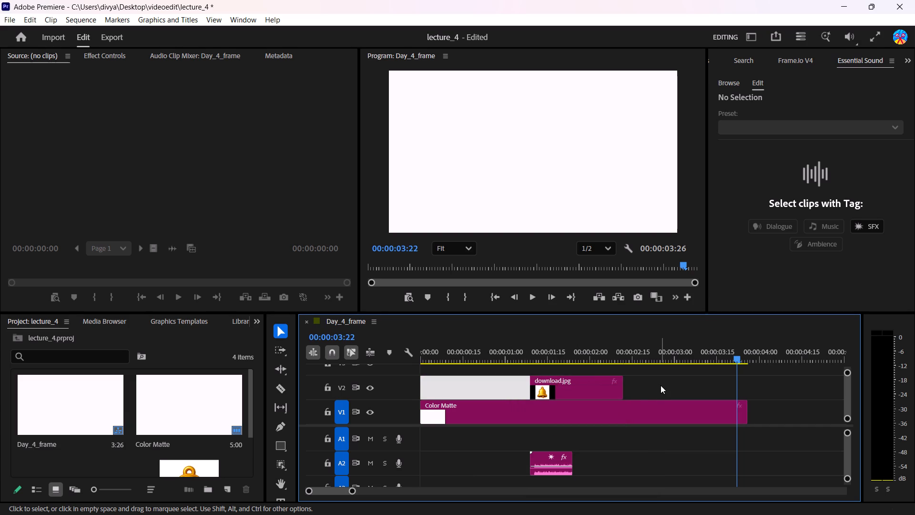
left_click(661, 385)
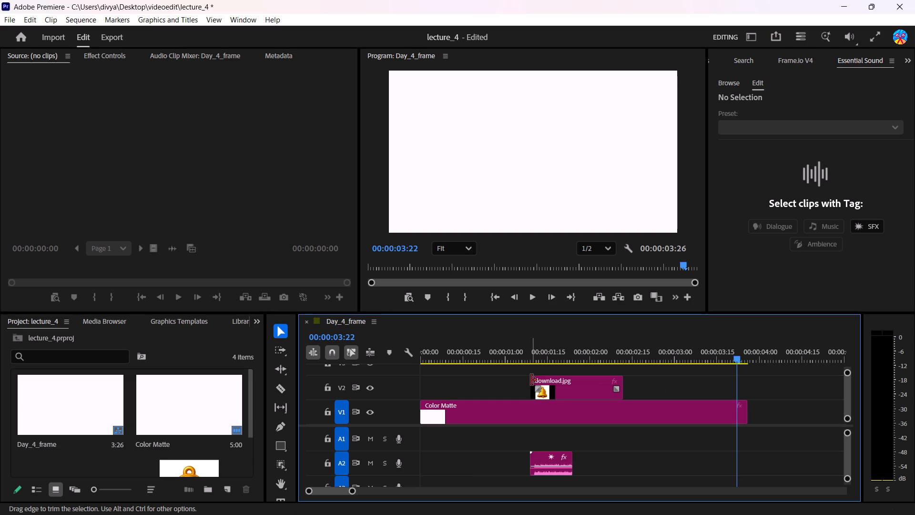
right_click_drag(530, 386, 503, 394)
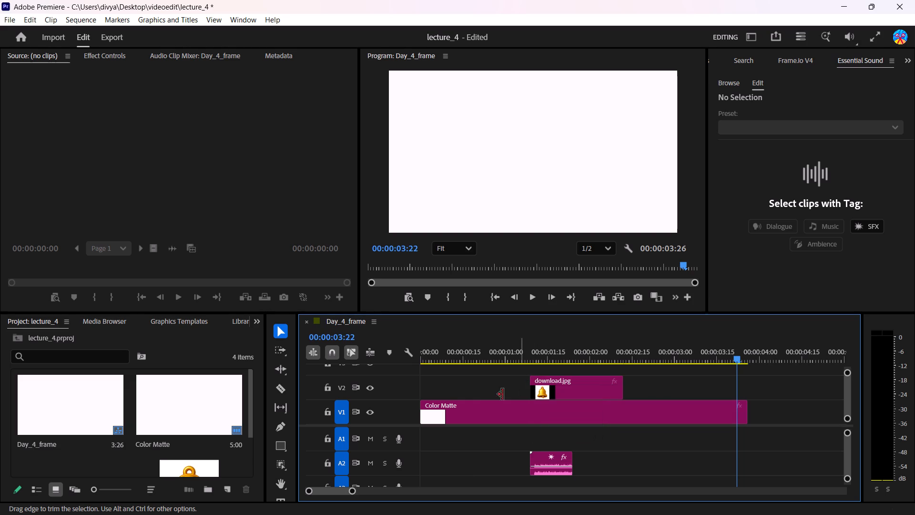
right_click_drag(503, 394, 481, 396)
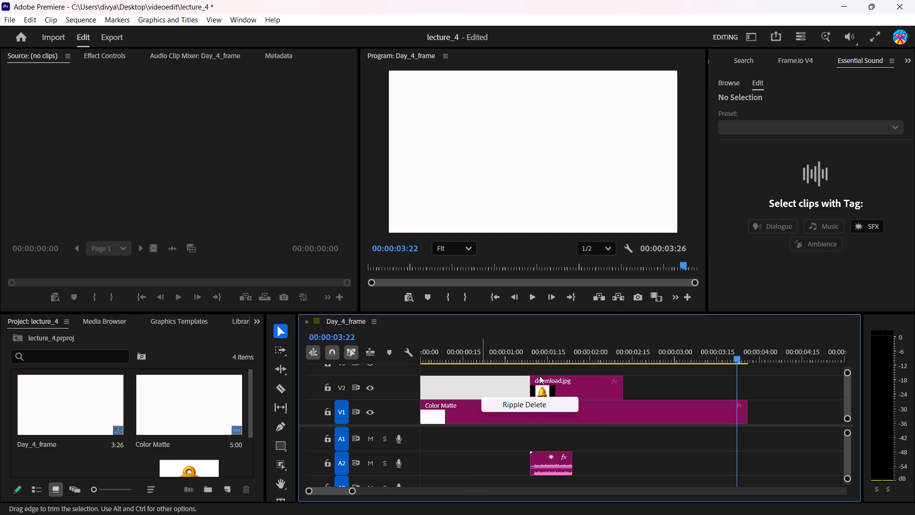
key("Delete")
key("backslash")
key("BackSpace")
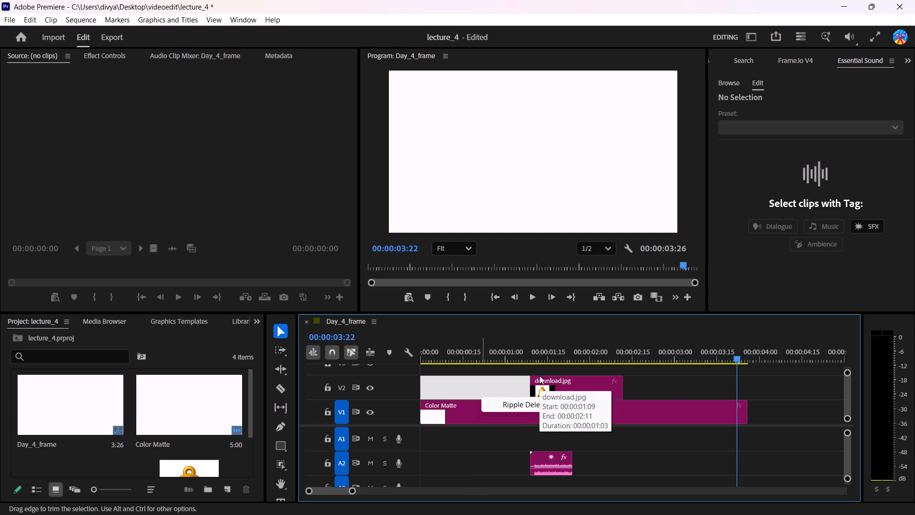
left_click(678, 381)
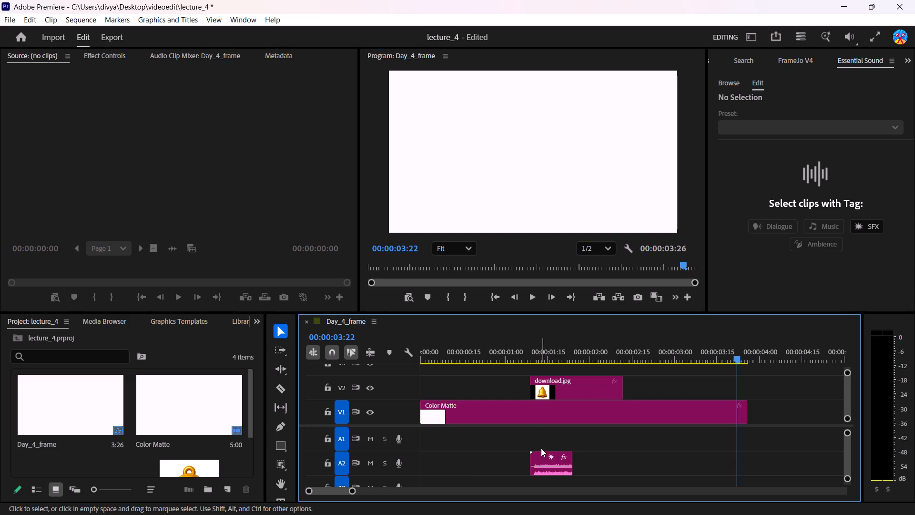
Move the alarm sound clip from track A2 up to track A1, keeping its start time.
right_click_drag(543, 457, 551, 441)
left_click(550, 458)
right_click_drag(550, 458, 551, 433)
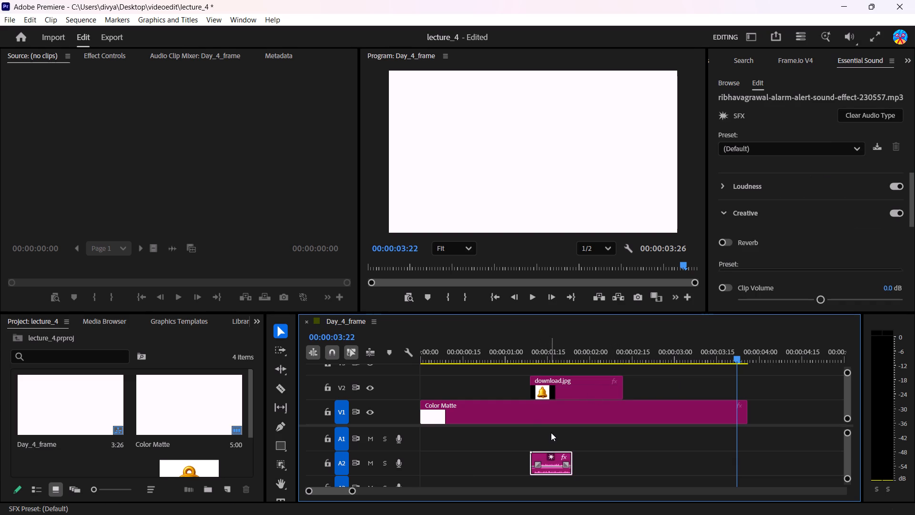
right_click_drag(551, 433, 552, 438)
left_click_drag(536, 460, 545, 446)
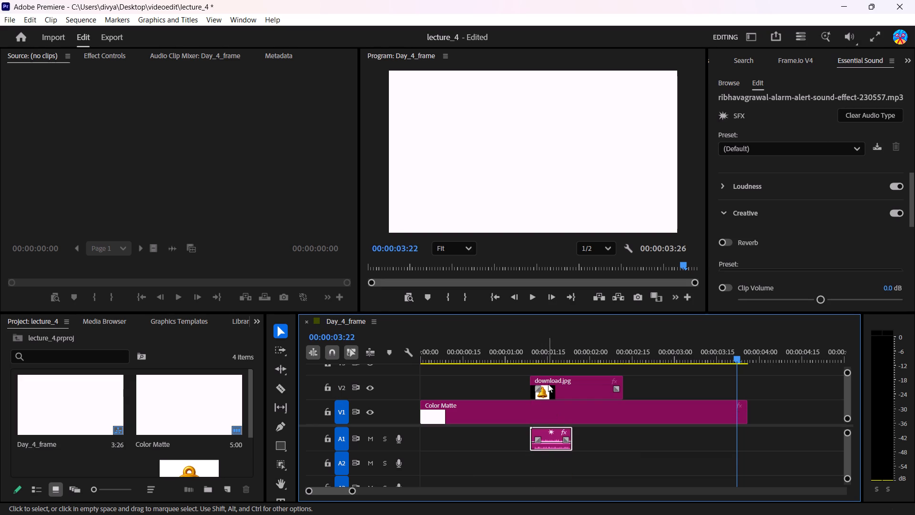
Shift the bell picture on V2 and the alarm sound on A1 earlier so both start at 00:00:00:21.
left_click_drag(551, 384, 498, 393)
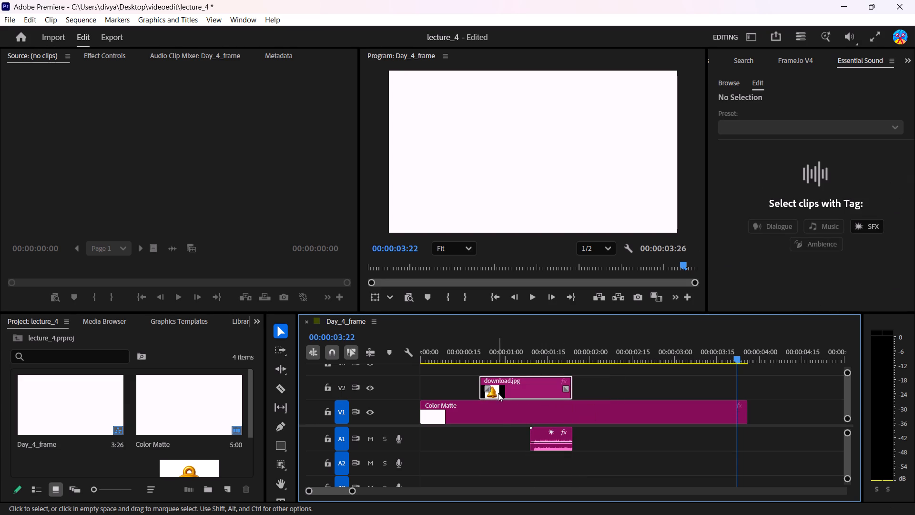
left_click_drag(543, 437, 498, 446)
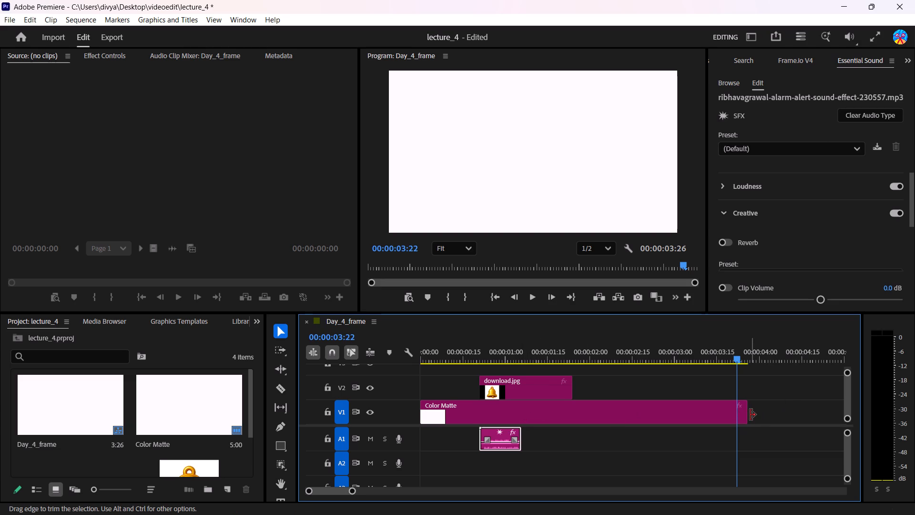
Trim the end of the Color Matte clip on V1 to a duration of 00:00:02:12.
left_click_drag(748, 413, 569, 448)
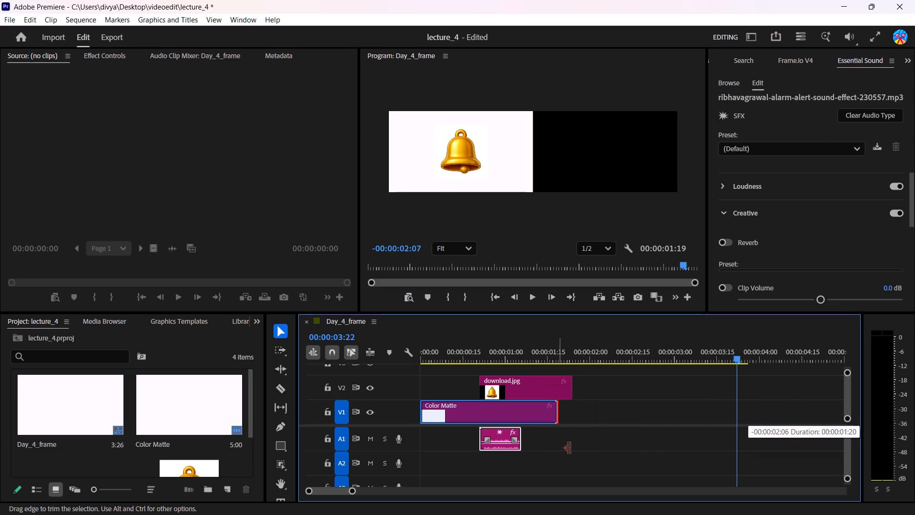
left_click_drag(569, 448, 610, 448)
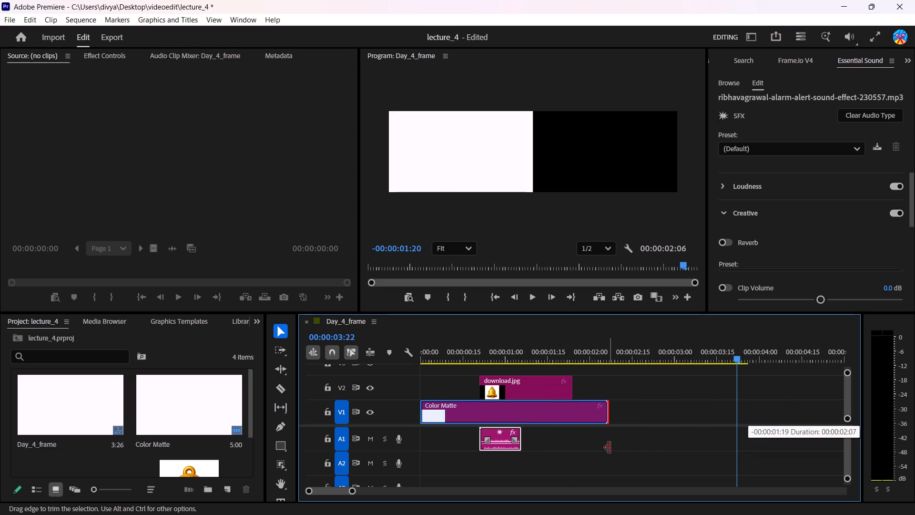
left_click_drag(610, 448, 623, 446)
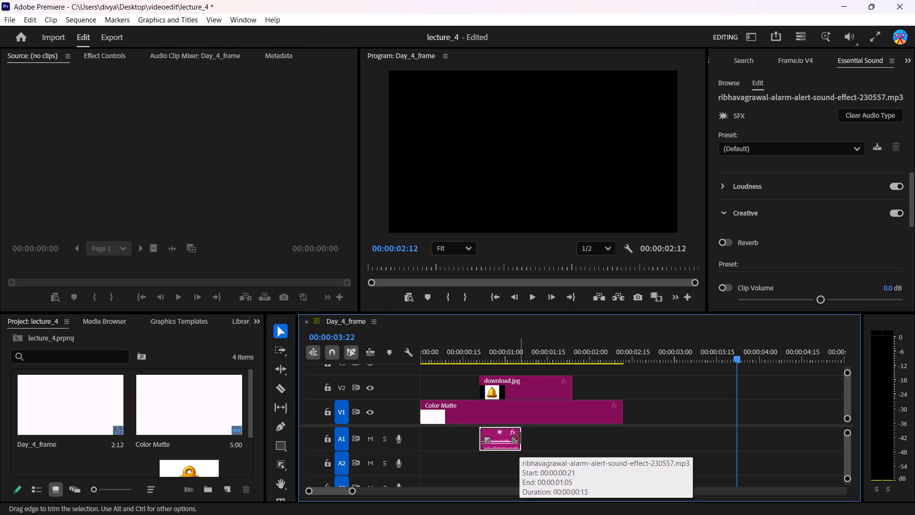
Extend the end of the alarm sound on A1 to line up with the end of the bell picture.
left_click_drag(522, 439, 561, 446)
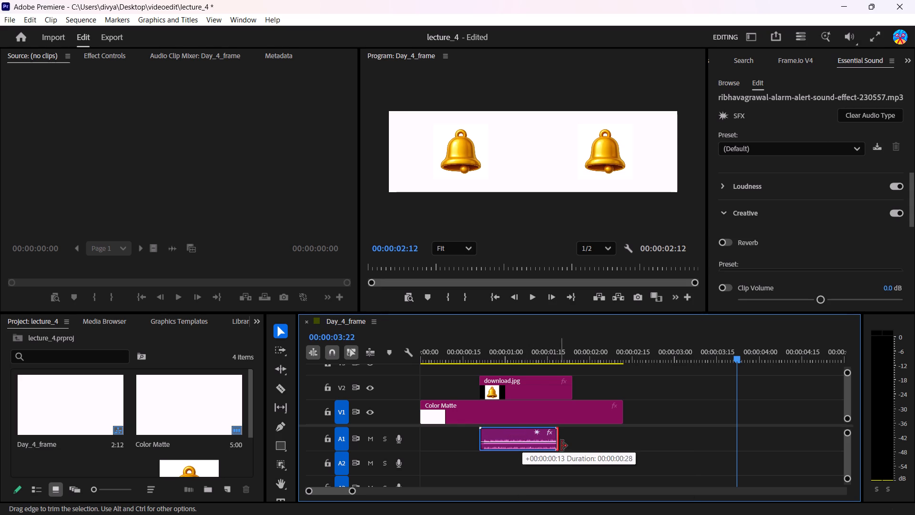
left_click_drag(561, 446, 573, 446)
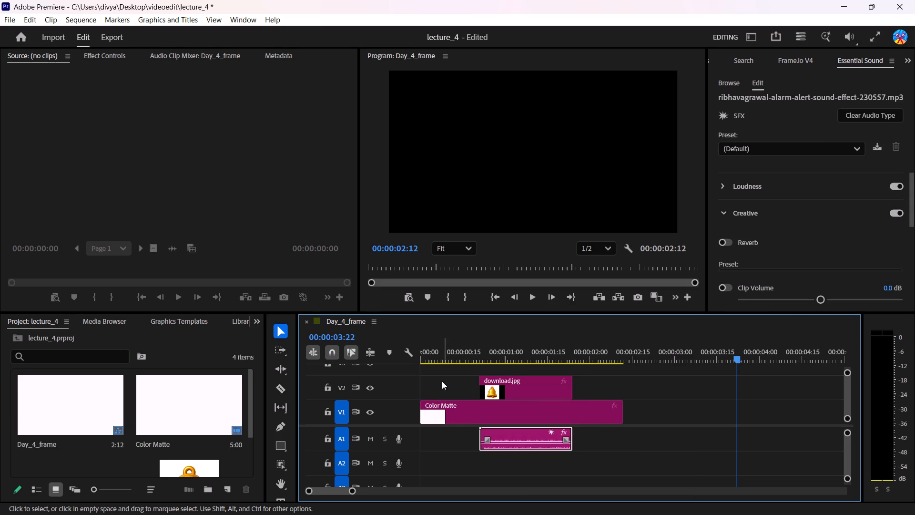
Select the Color Matte, bell picture and alarm sound clips and link them together.
right_click(498, 403)
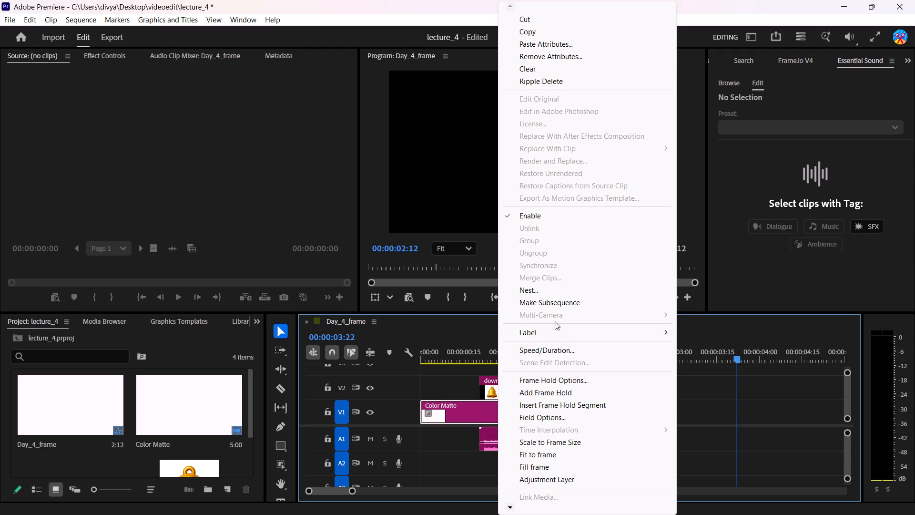
left_click(473, 413)
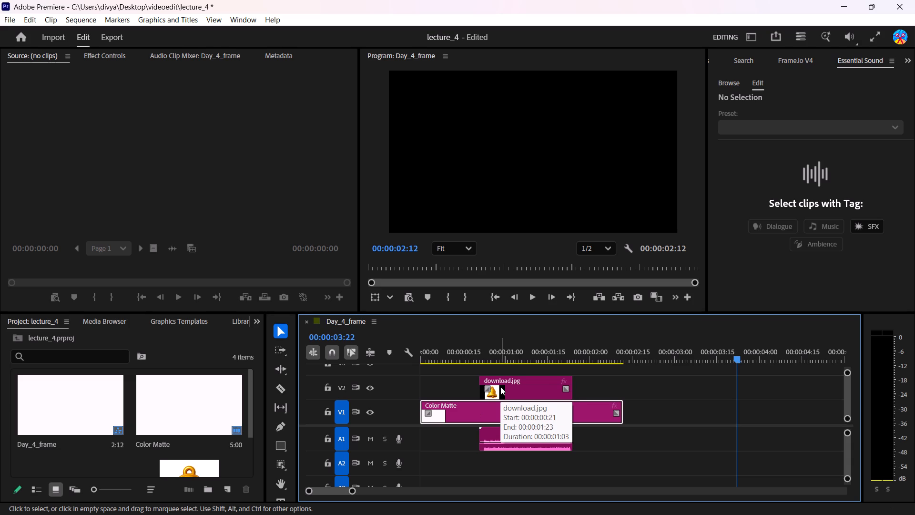
left_click(500, 387, "shift")
left_click(500, 433, "shift")
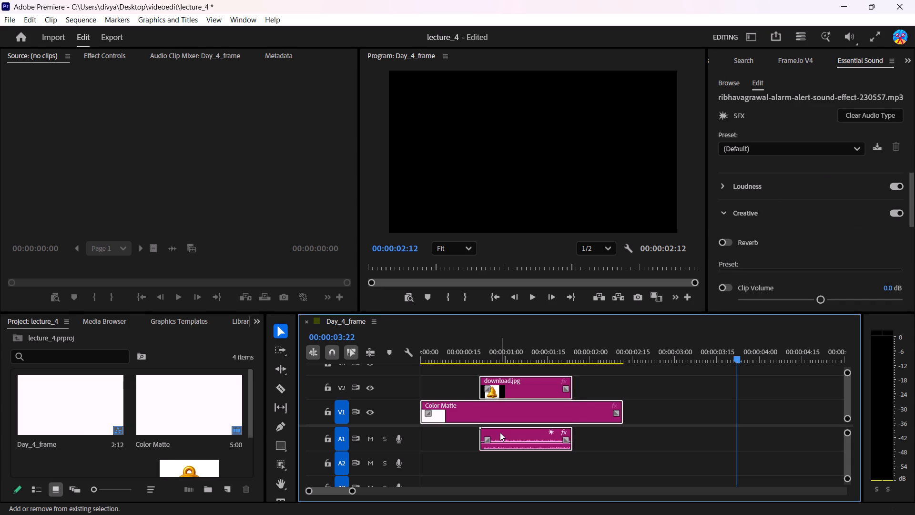
right_click(526, 412)
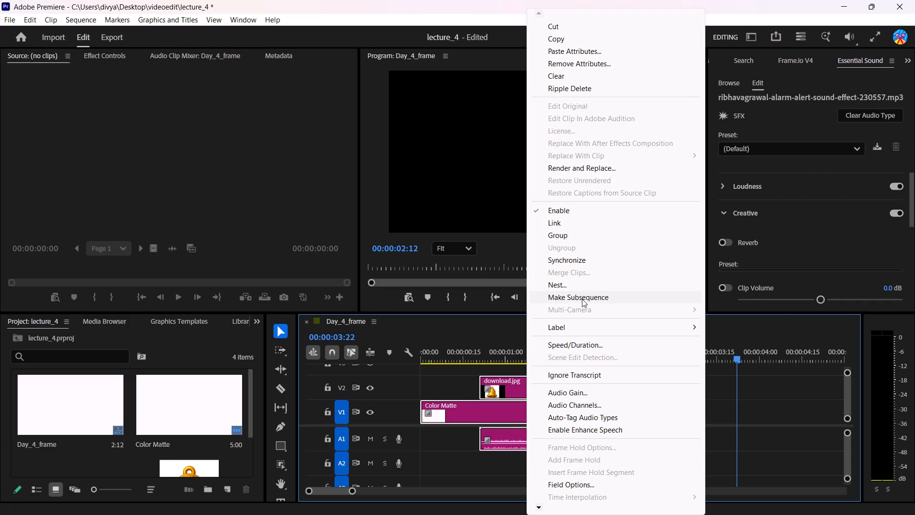
left_click(586, 221)
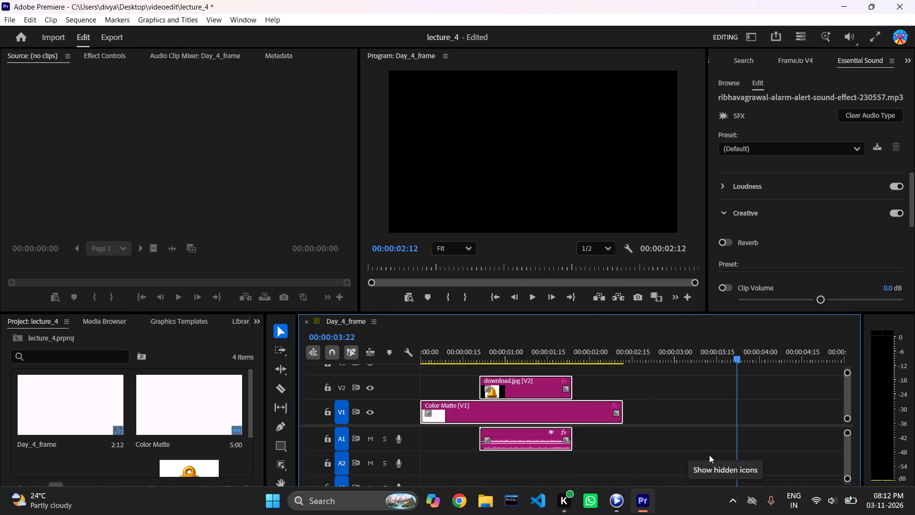
Play back the Day_4_frame sequence to check the timing of the bell picture and alarm sound.
key("space")
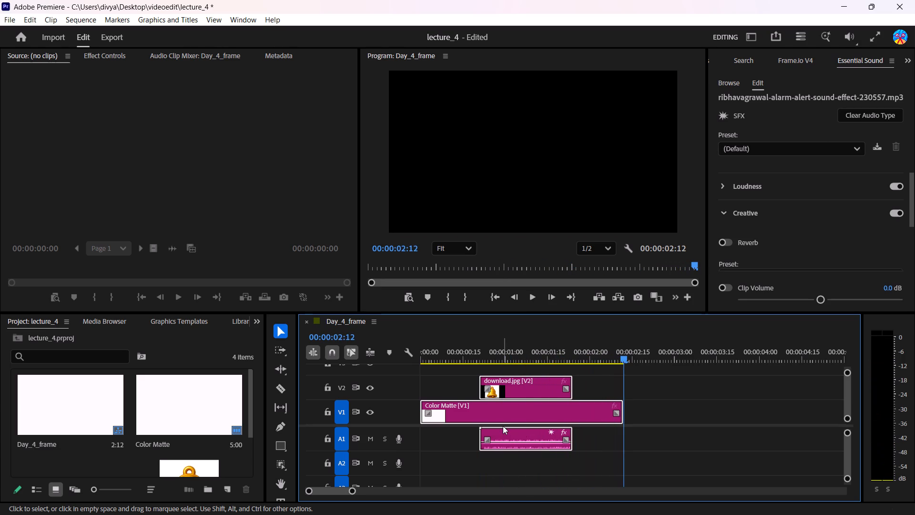
key("space")
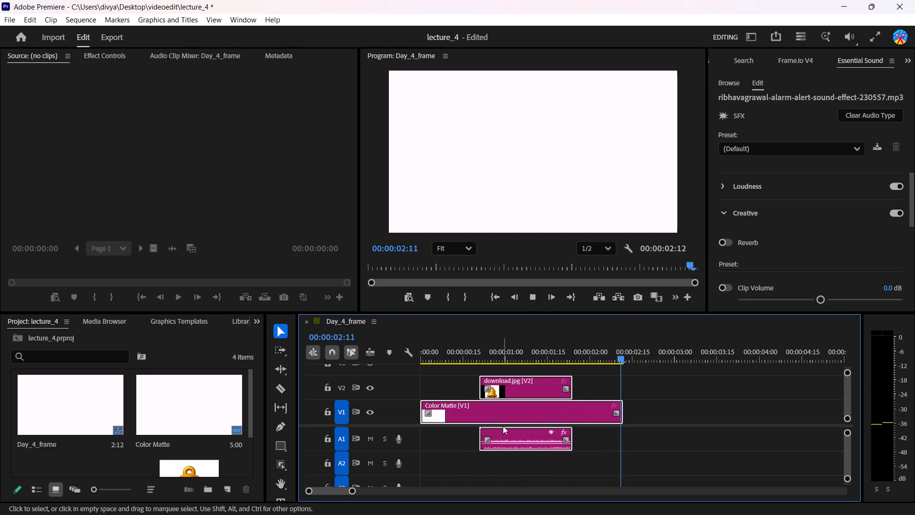
key("space")
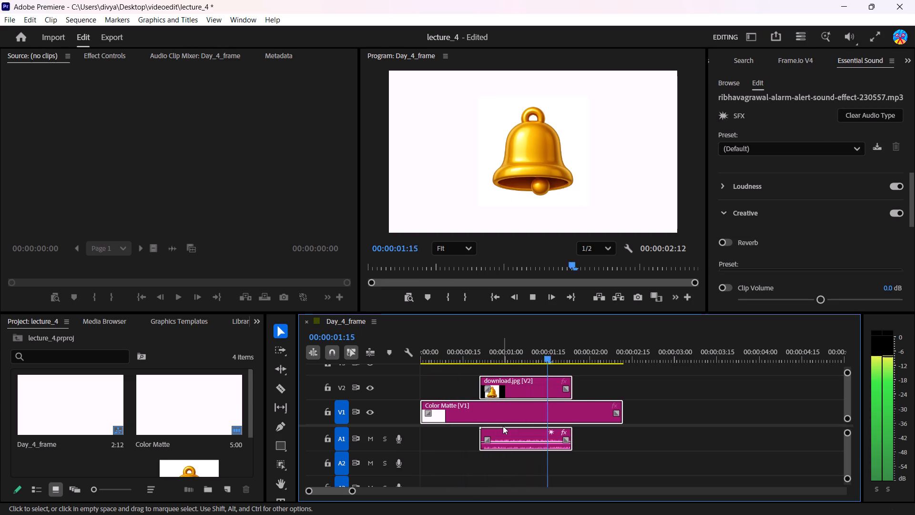
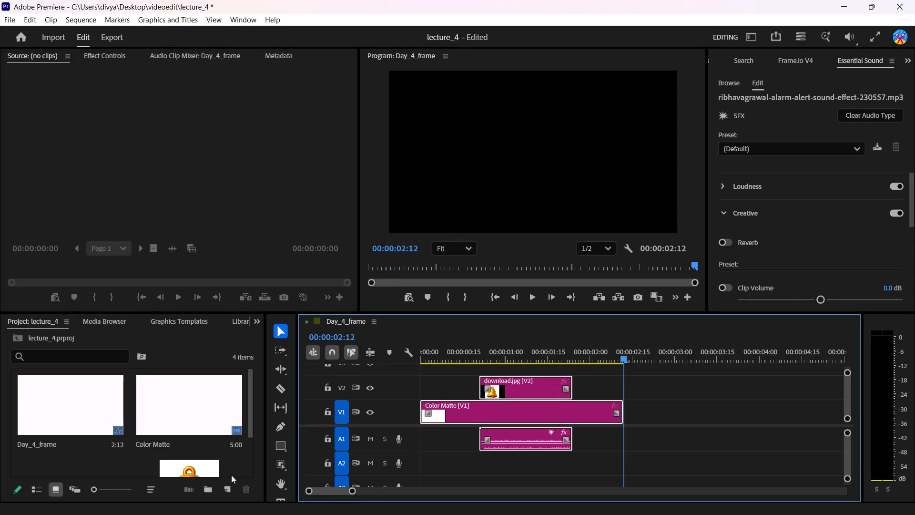
Begin adding a new item to the lecture_4 project by bringing up the available item types.
left_click(228, 493)
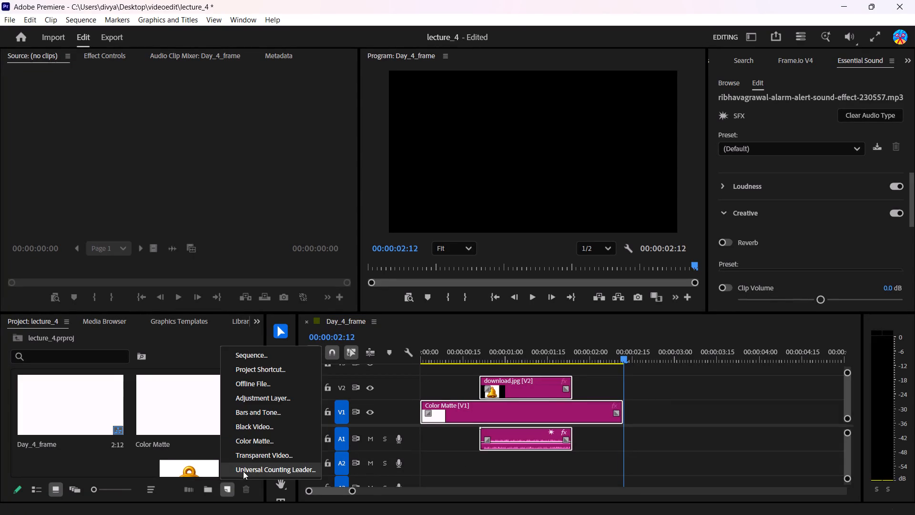
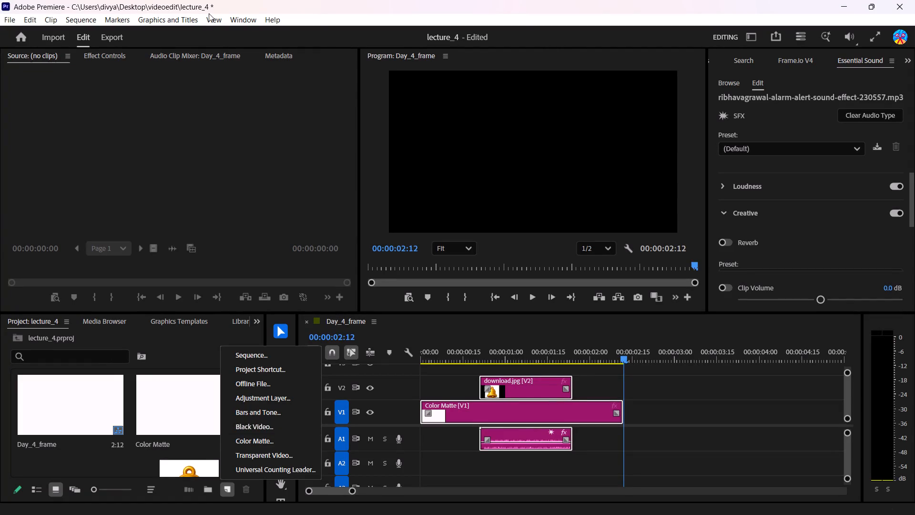
Show the effect settings of the selected Color Matte clip in the Day_4_frame sequence.
left_click(244, 18)
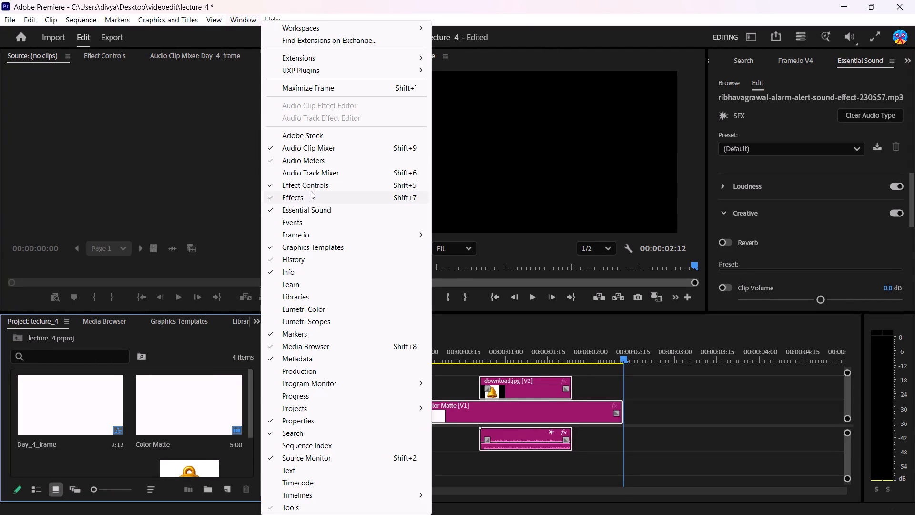
left_click(313, 188)
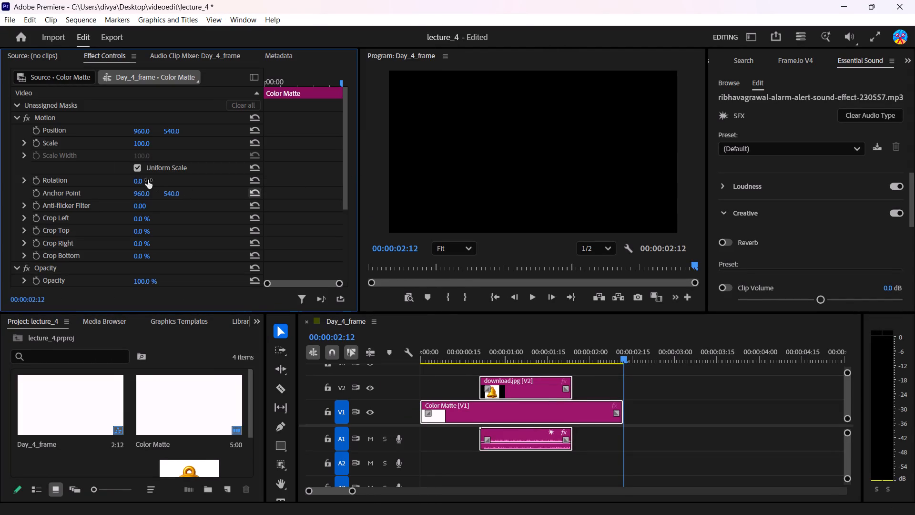
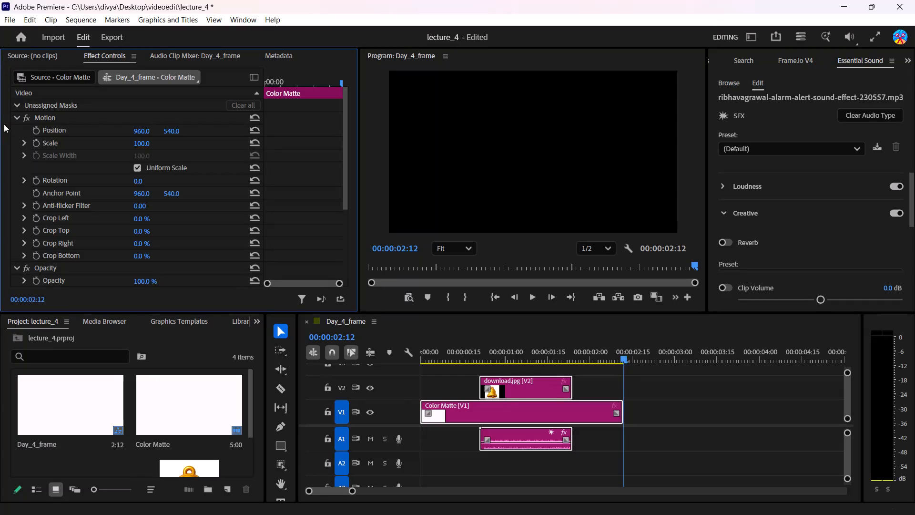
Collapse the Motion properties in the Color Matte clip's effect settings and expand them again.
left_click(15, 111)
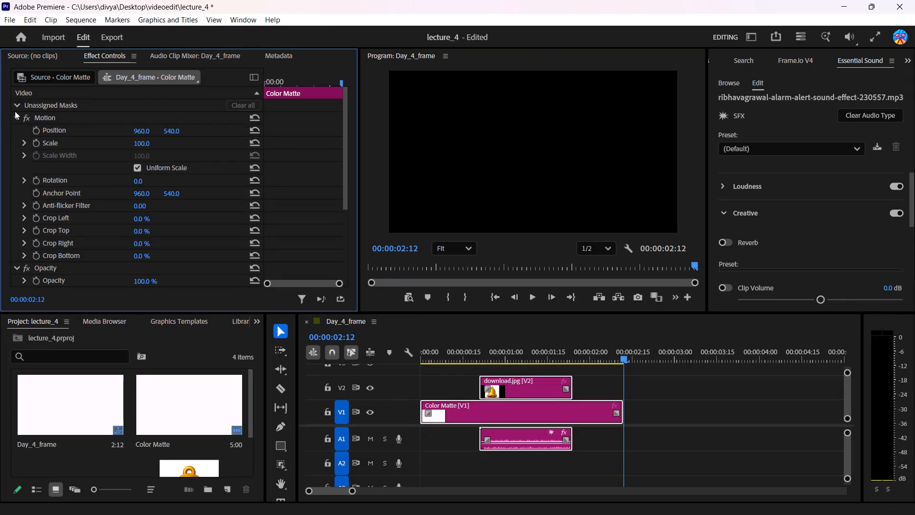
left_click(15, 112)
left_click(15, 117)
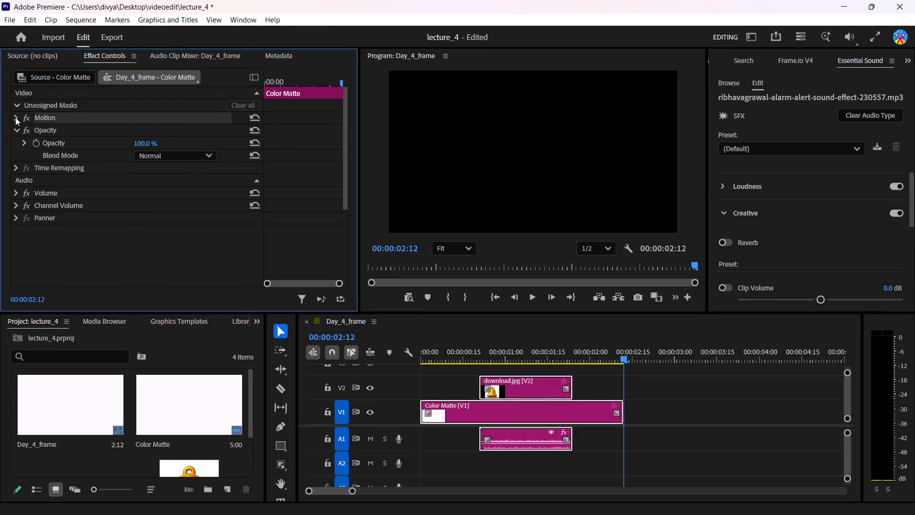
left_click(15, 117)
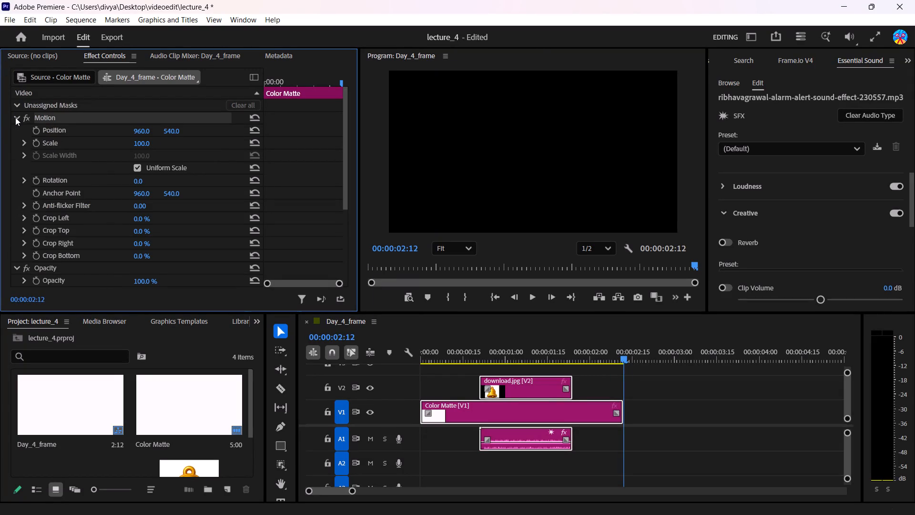